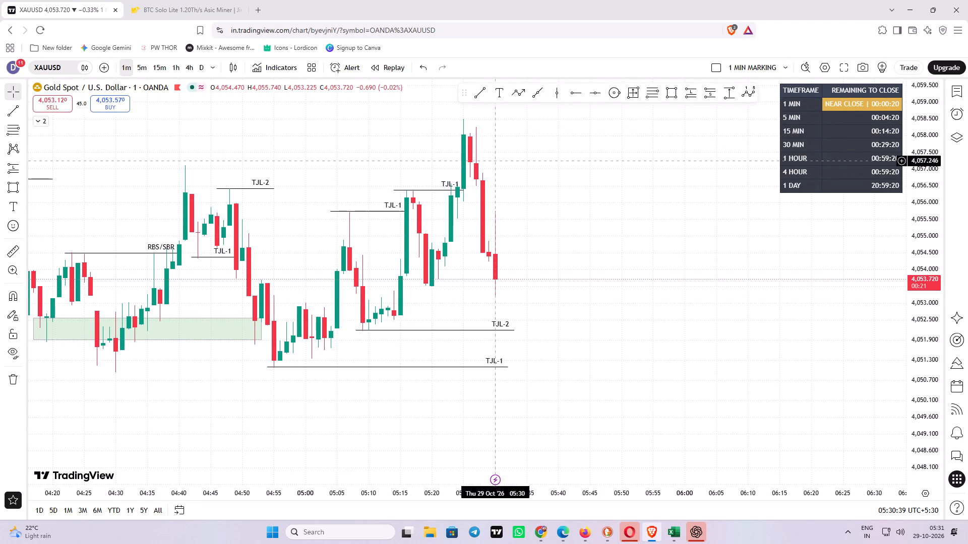
Draw a horizontal trend line at 4,053.504 from 05:18 to 05:37 and apply the TJL-2 drawing template.
{"action": "left_click_drag", "start_coordinate": [554, 213], "coordinate": [527, 212]}
{"action": "left_click", "coordinate": [487, 97]}
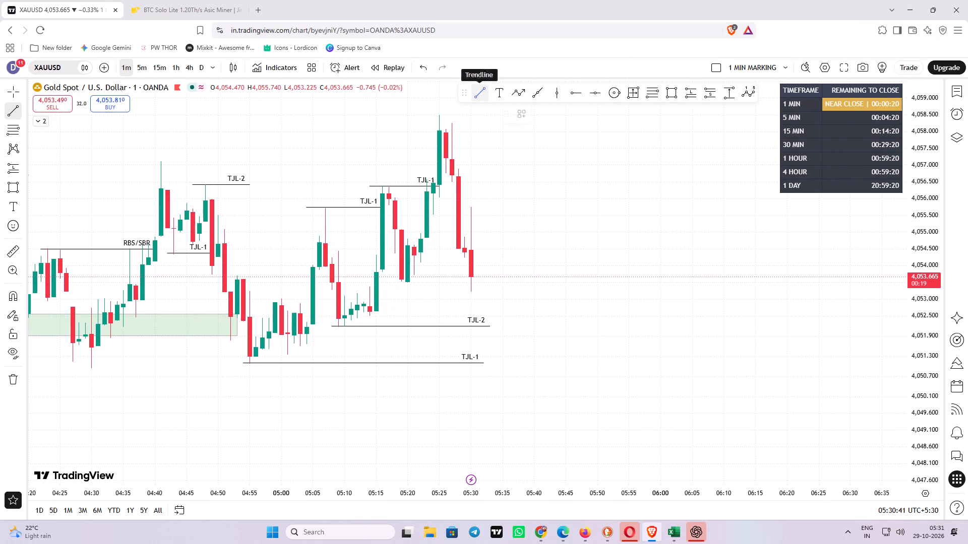
{"action": "left_click", "coordinate": [397, 282]}
{"action": "left_click", "coordinate": [518, 280], "text": "shift"}
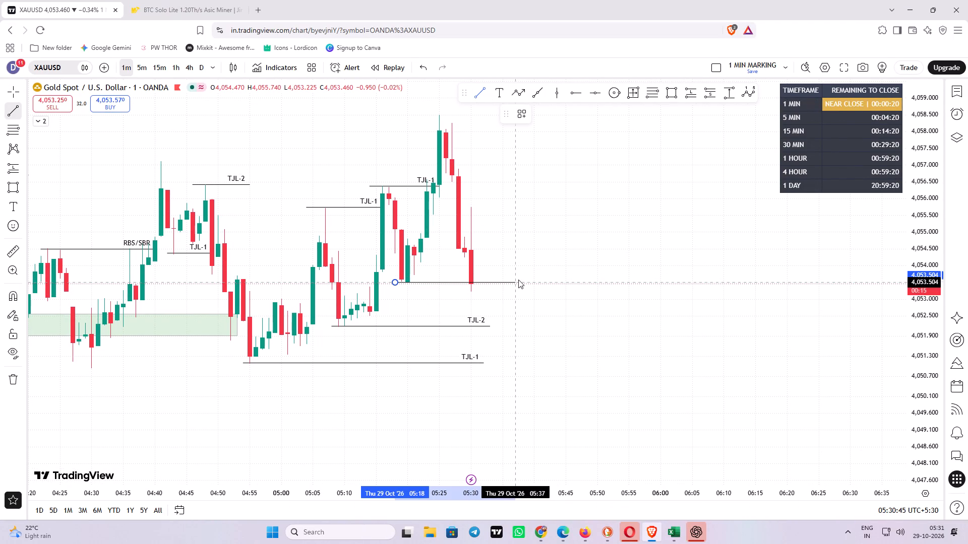
{"action": "left_click", "coordinate": [521, 121]}
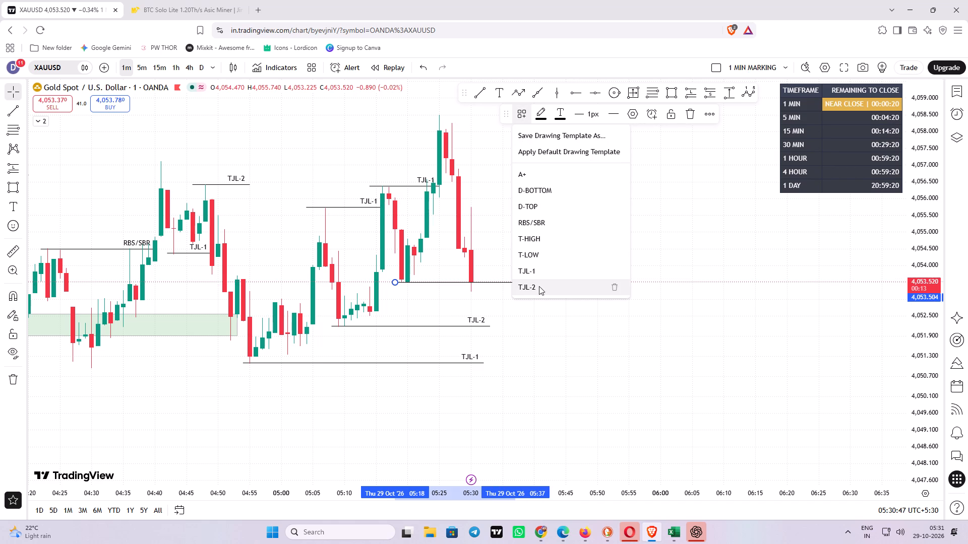
{"action": "left_click", "coordinate": [538, 288]}
{"action": "left_click", "coordinate": [602, 224]}
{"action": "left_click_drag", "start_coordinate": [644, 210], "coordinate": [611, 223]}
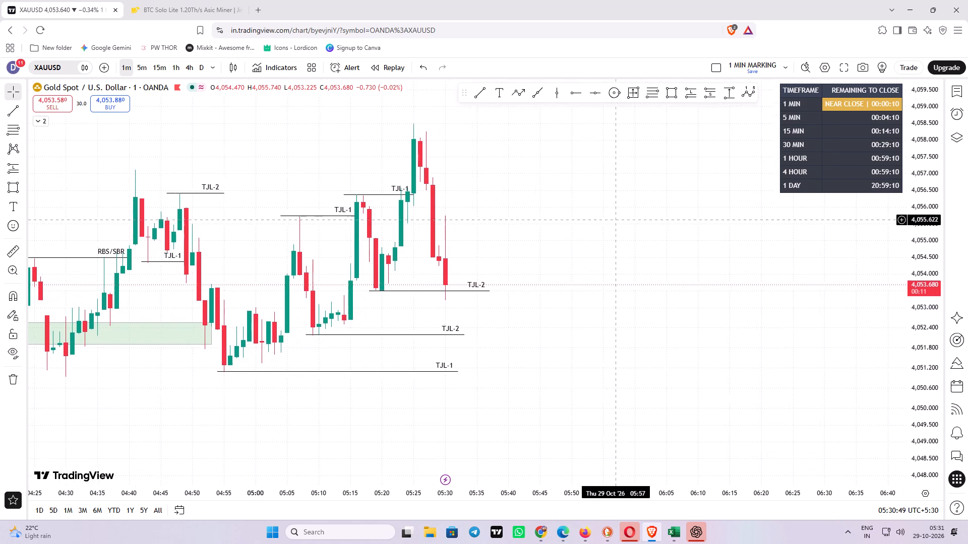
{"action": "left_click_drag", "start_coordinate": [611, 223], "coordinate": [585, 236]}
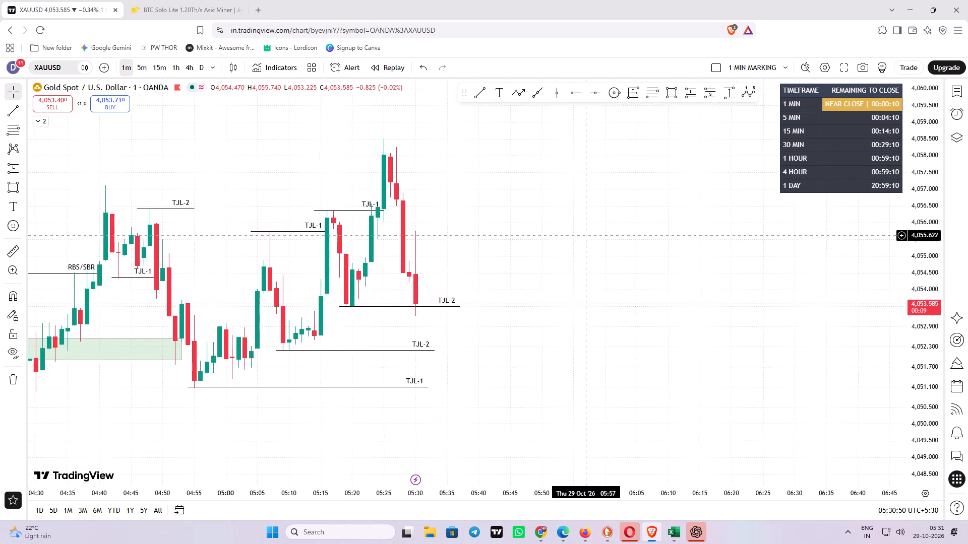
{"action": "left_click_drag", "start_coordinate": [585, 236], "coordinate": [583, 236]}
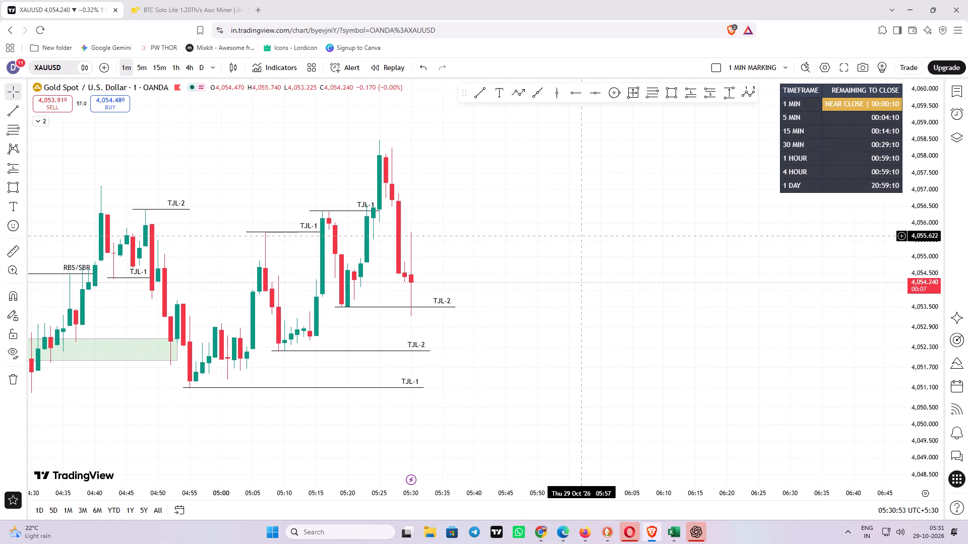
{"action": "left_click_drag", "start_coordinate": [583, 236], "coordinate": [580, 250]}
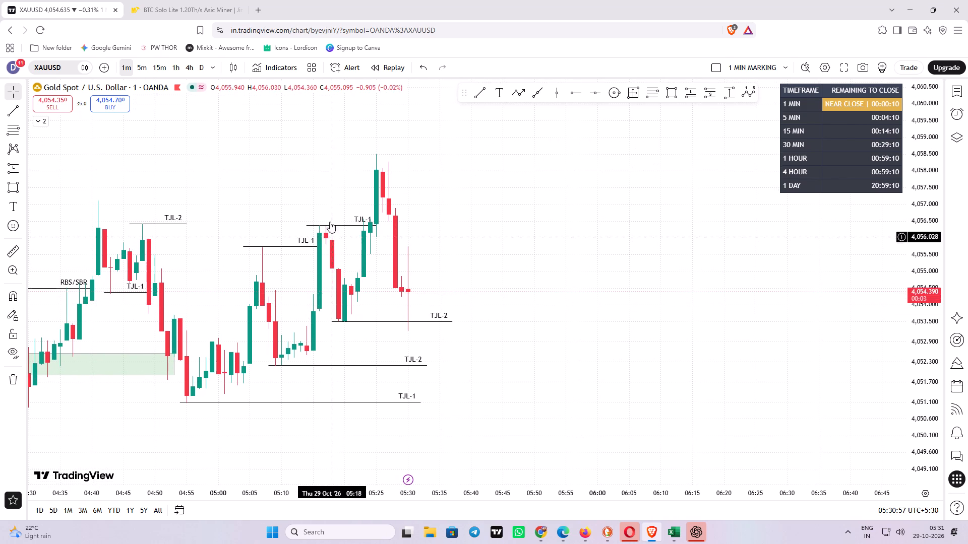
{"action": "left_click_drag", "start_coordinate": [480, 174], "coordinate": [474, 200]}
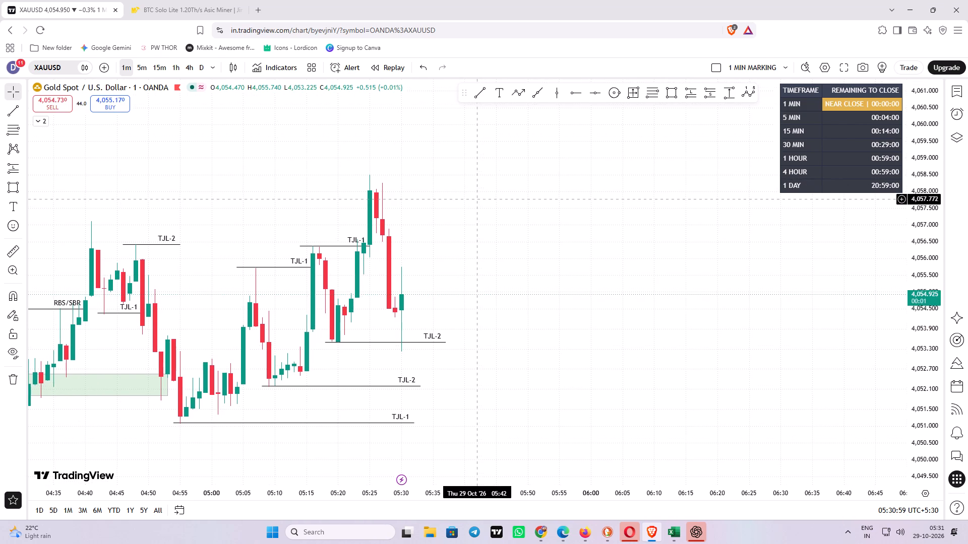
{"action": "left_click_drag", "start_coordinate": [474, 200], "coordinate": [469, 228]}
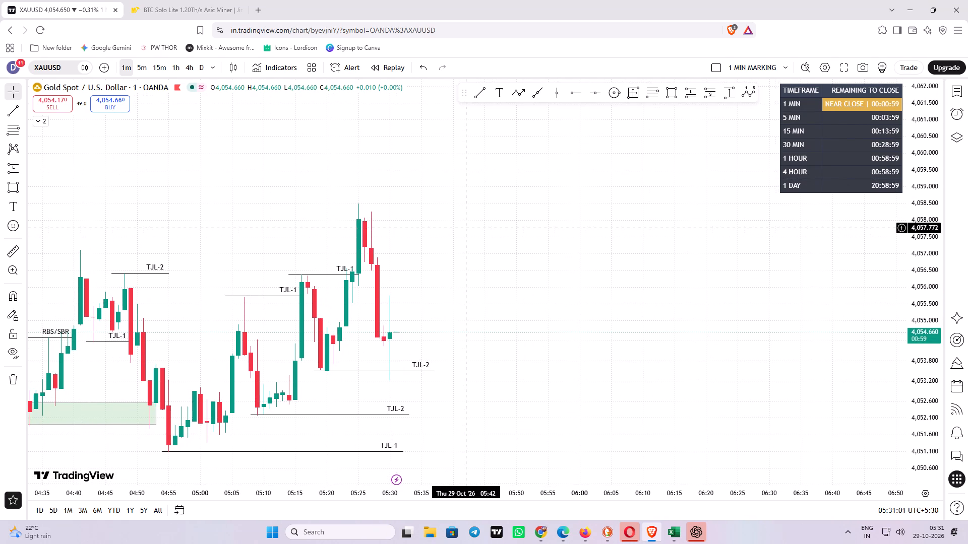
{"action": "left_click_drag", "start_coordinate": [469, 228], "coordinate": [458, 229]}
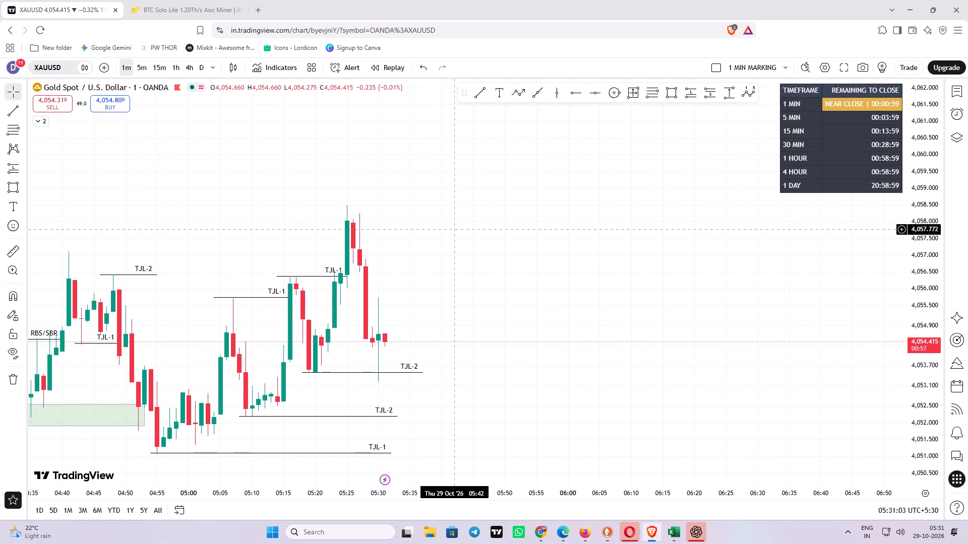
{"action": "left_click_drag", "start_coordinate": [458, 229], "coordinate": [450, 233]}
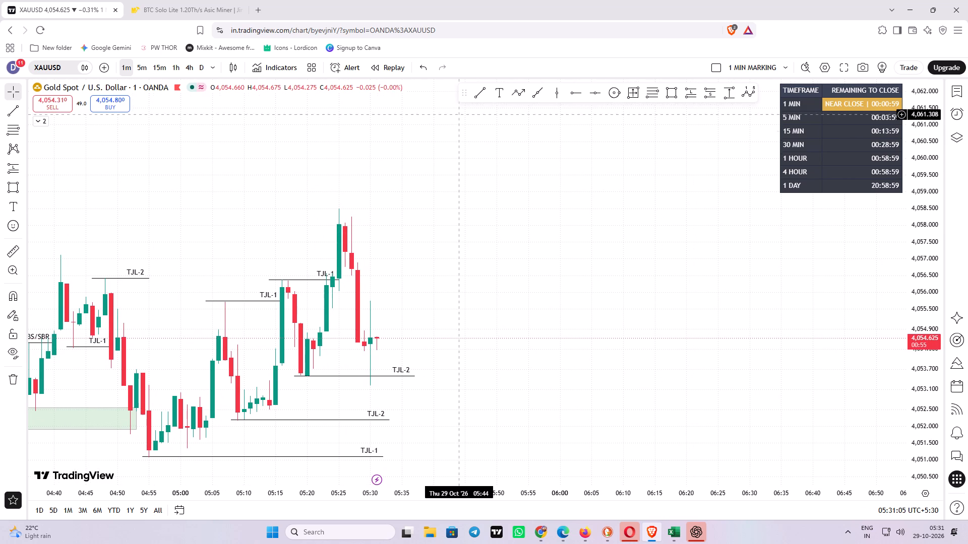
Draw a horizontal trend line along the highest candle's peak at 4,058.494, from 05:19 to about 06:00.
{"action": "left_click", "coordinate": [480, 95]}
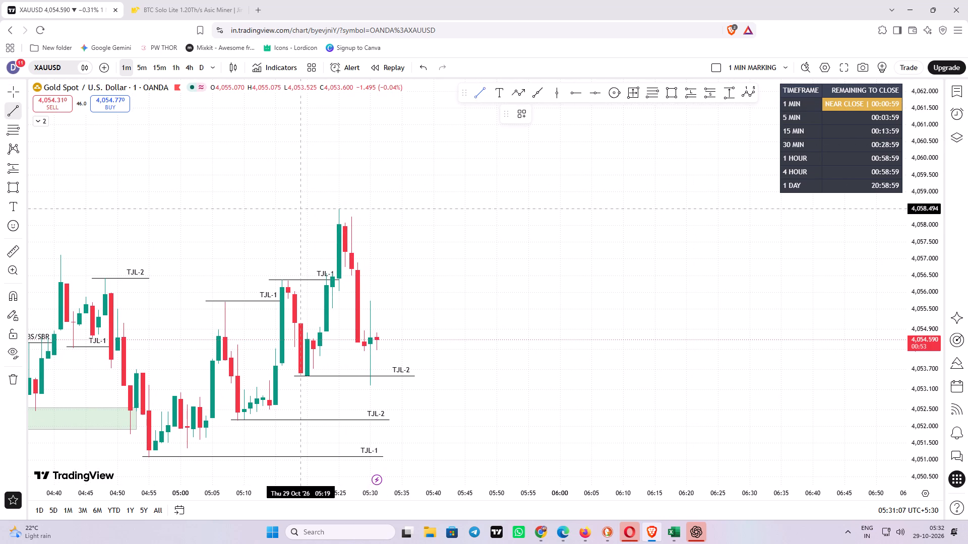
{"action": "left_click", "coordinate": [301, 209]}
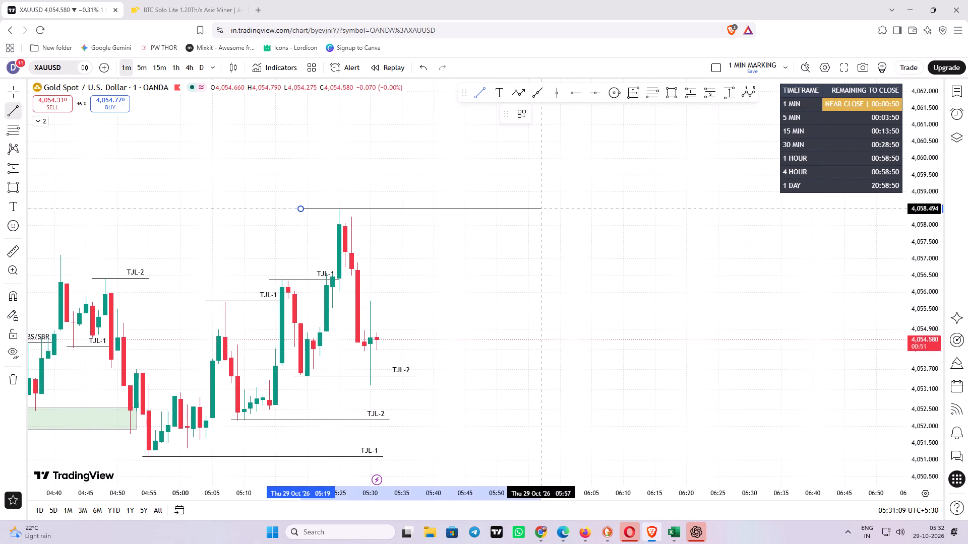
{"action": "left_click_drag", "start_coordinate": [560, 212], "coordinate": [567, 212], "text": "shift"}
Shorten the TJL-2 line at 4,052.197 to end at about 05:24 and the TJL-1 line at 4,051.101 to end at 05:22.
{"action": "left_click_drag", "start_coordinate": [551, 233], "coordinate": [543, 227]}
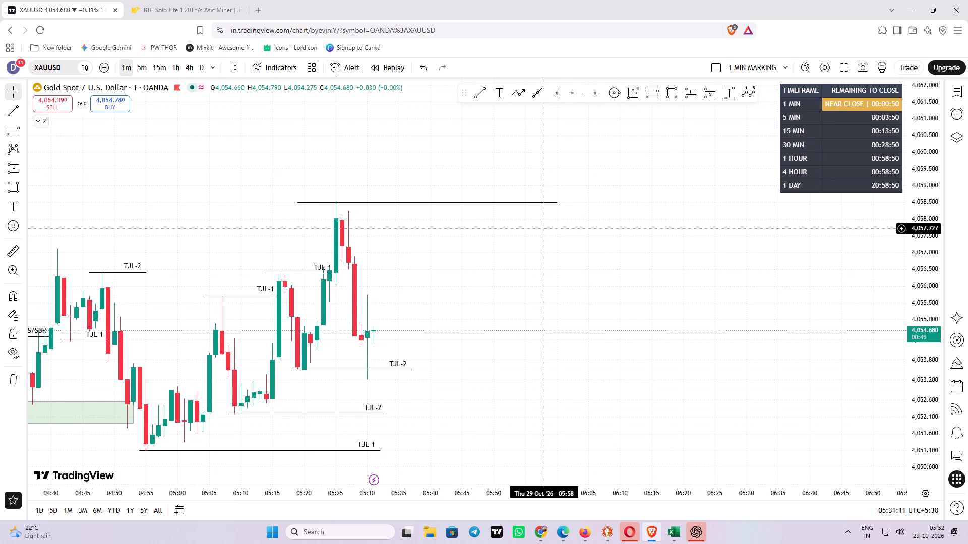
{"action": "left_click_drag", "start_coordinate": [492, 242], "coordinate": [537, 227]}
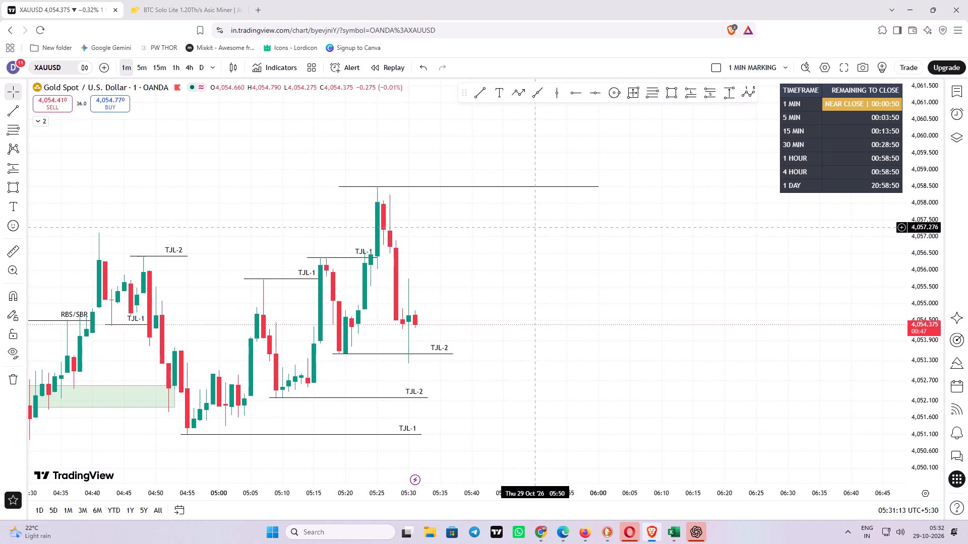
{"action": "left_click_drag", "start_coordinate": [427, 398], "coordinate": [368, 394]}
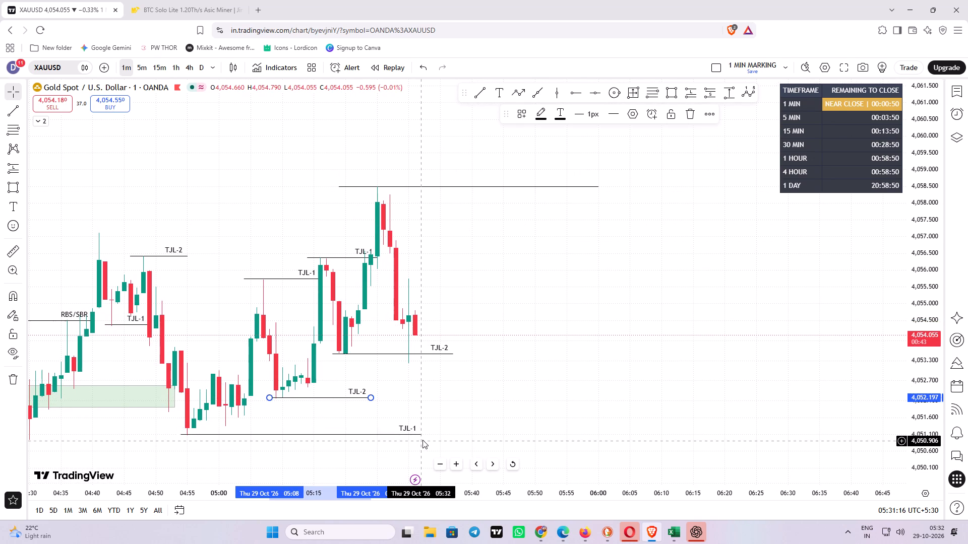
{"action": "left_click_drag", "start_coordinate": [419, 433], "coordinate": [361, 428]}
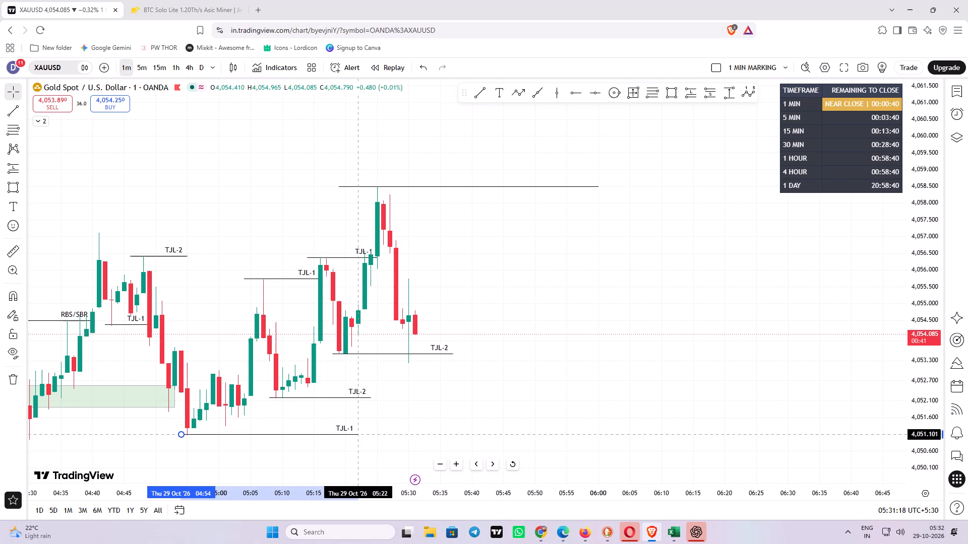
{"action": "left_click_drag", "start_coordinate": [453, 402], "coordinate": [443, 417]}
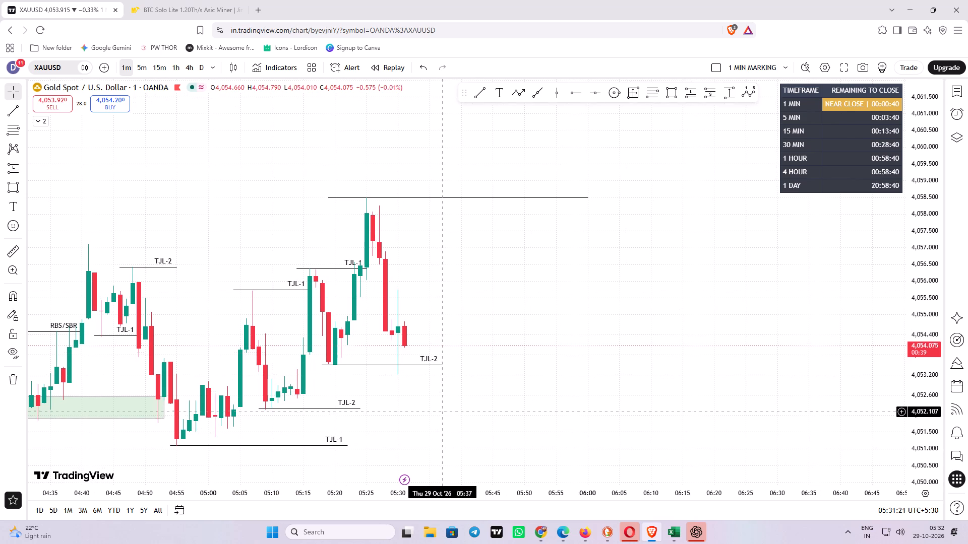
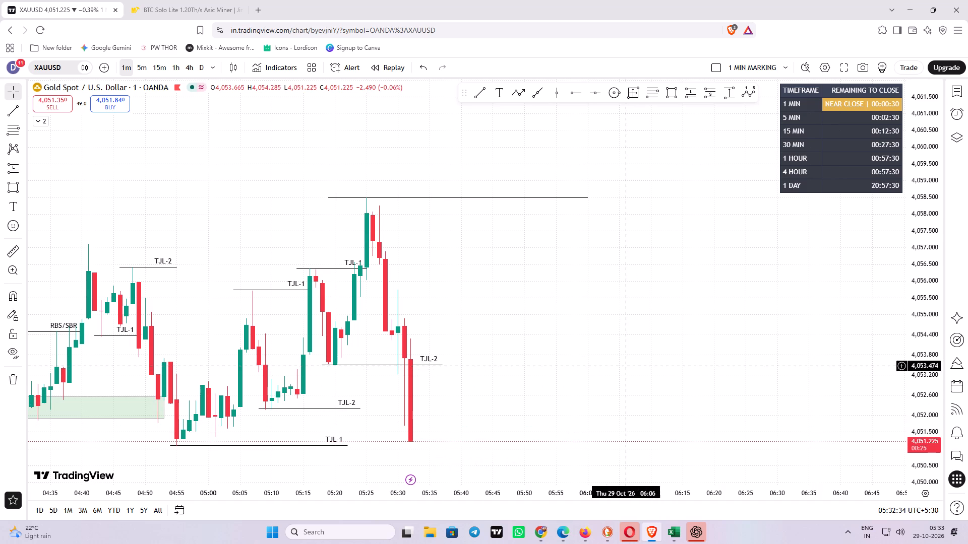
Apply the RBS/SBR drawing template to the TJL-2 trend line at 4,053.504.
{"action": "left_click_drag", "start_coordinate": [576, 348], "coordinate": [544, 298]}
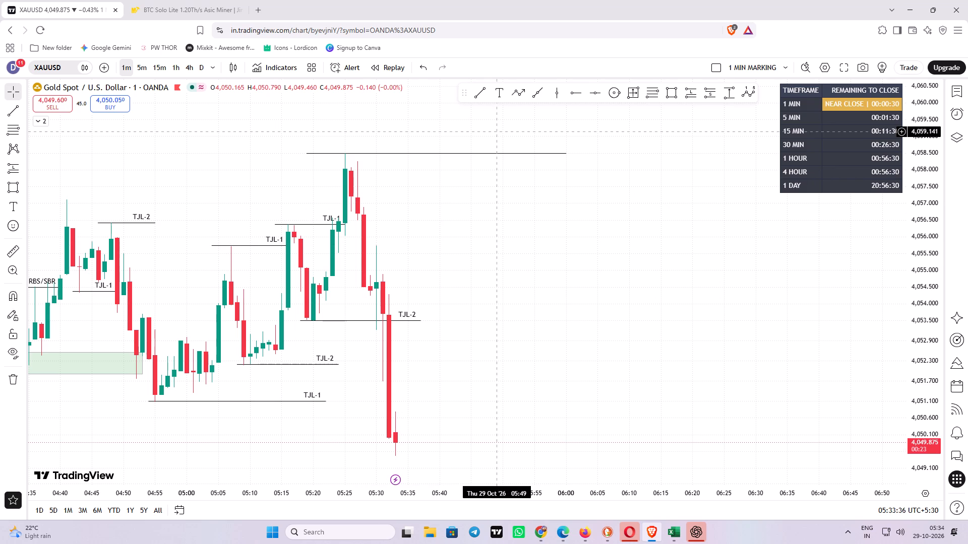
{"action": "left_click", "coordinate": [410, 322]}
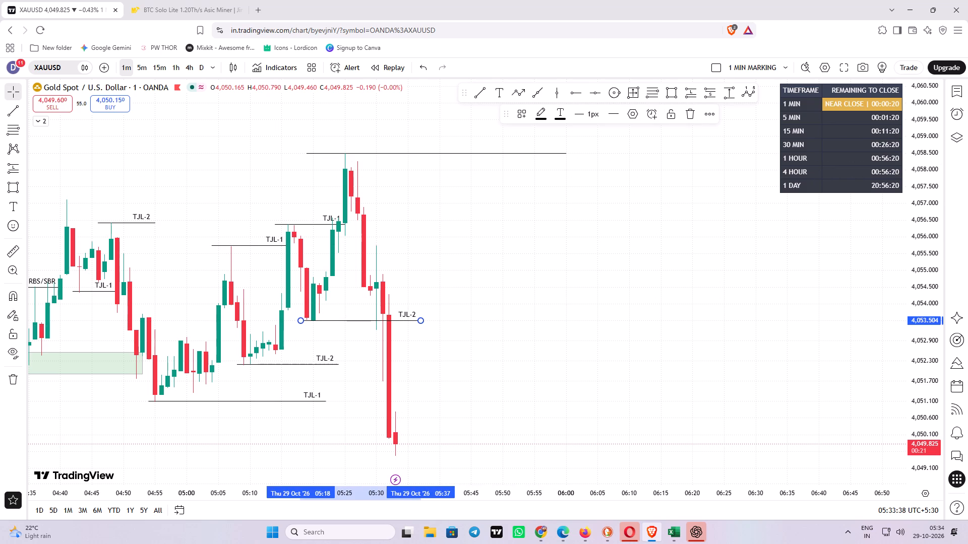
{"action": "left_click", "coordinate": [517, 112]}
{"action": "left_click", "coordinate": [562, 224]}
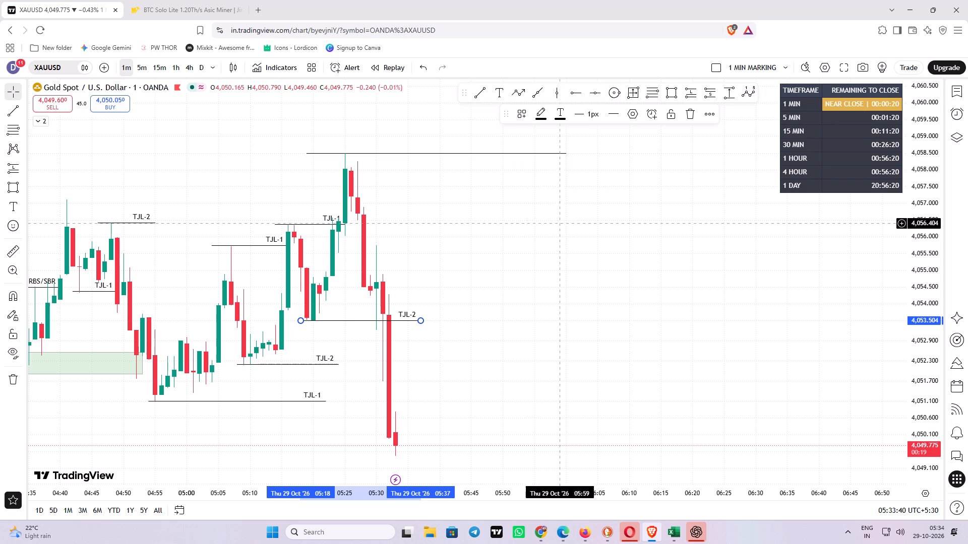
Place a short position at 05:32 with entry on the RBS/SBR line at 4,053.504 and its stop at about 4,056.539.
{"action": "left_click_drag", "start_coordinate": [535, 240], "coordinate": [534, 208]}
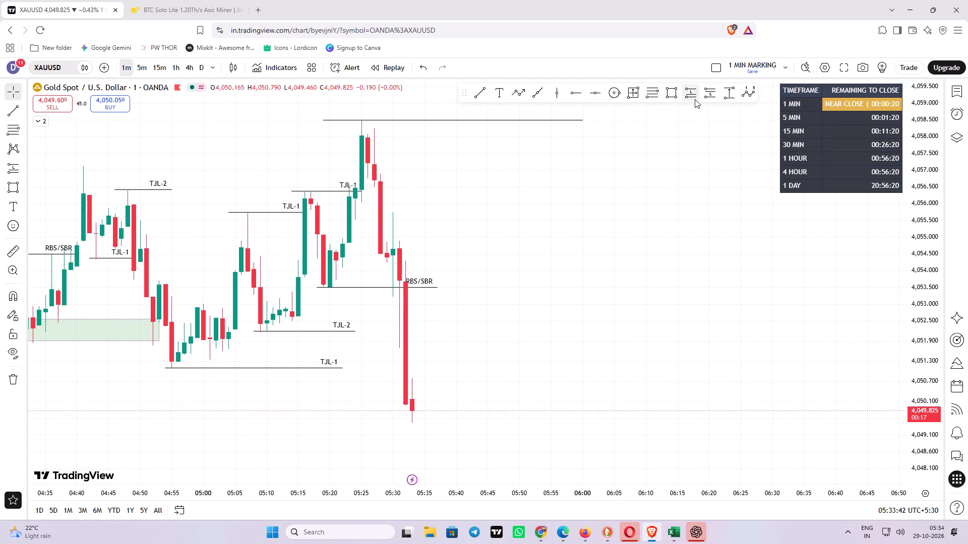
{"action": "left_click", "coordinate": [712, 93]}
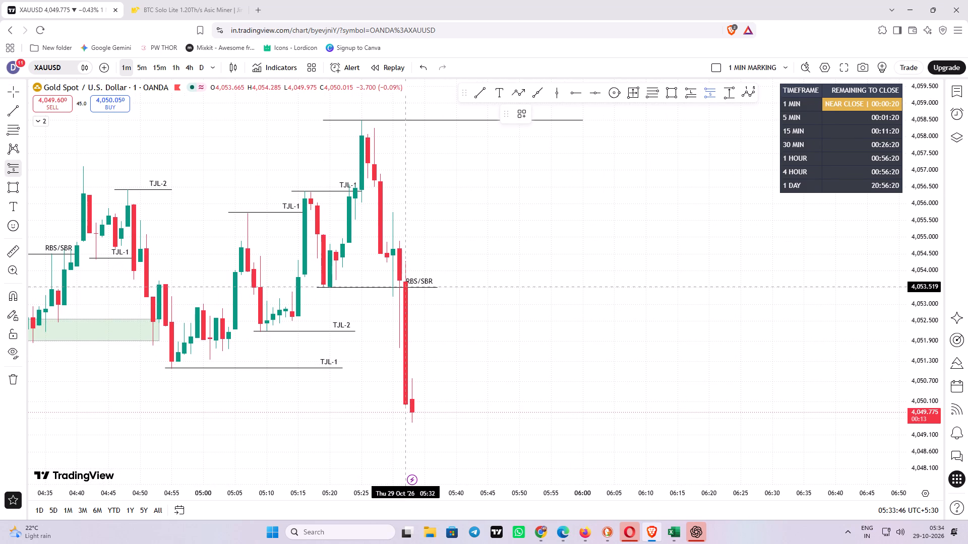
{"action": "left_click", "coordinate": [405, 287]}
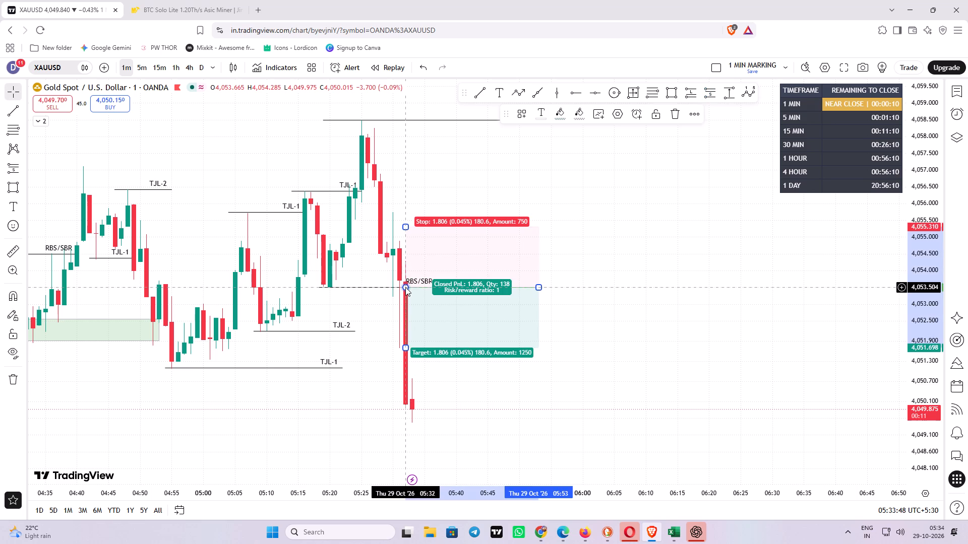
{"action": "left_click_drag", "start_coordinate": [404, 228], "coordinate": [397, 145]}
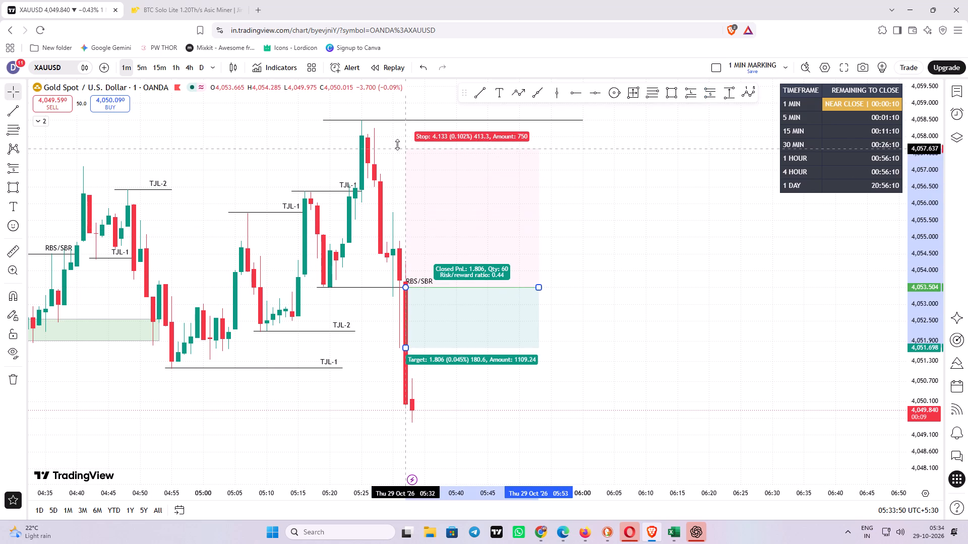
{"action": "left_click_drag", "start_coordinate": [397, 145], "coordinate": [397, 182]}
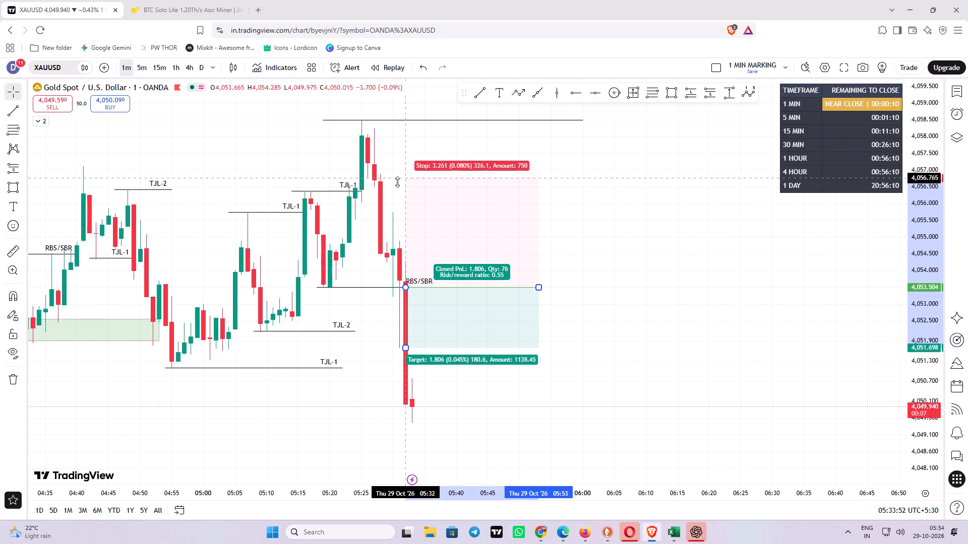
{"action": "left_click_drag", "start_coordinate": [397, 182], "coordinate": [396, 188]}
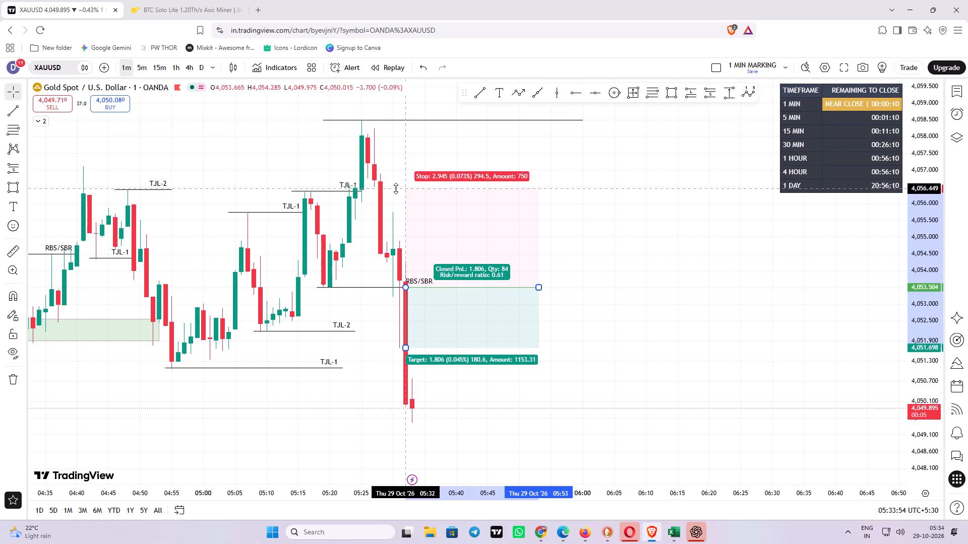
{"action": "left_click_drag", "start_coordinate": [396, 188], "coordinate": [397, 185]}
Extend the short position's target down to about 4,043.421.
{"action": "left_click_drag", "start_coordinate": [641, 317], "coordinate": [637, 250]}
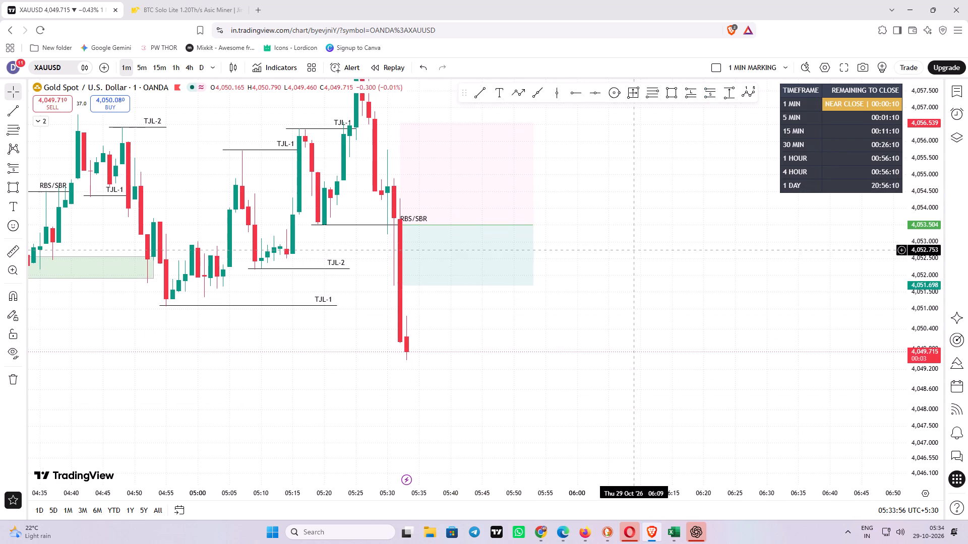
{"action": "left_click", "coordinate": [452, 278]}
{"action": "left_click_drag", "start_coordinate": [398, 285], "coordinate": [398, 299]}
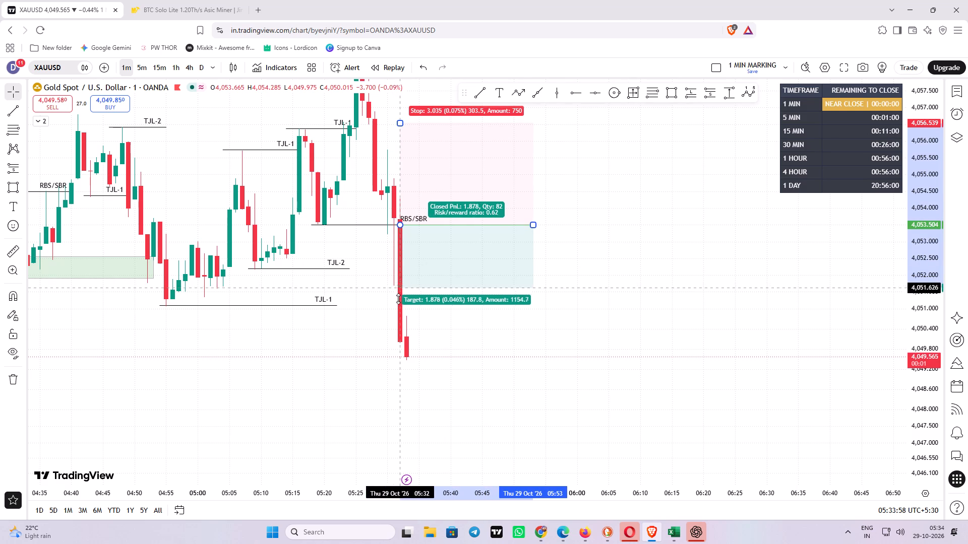
{"action": "left_click_drag", "start_coordinate": [398, 299], "coordinate": [404, 443]}
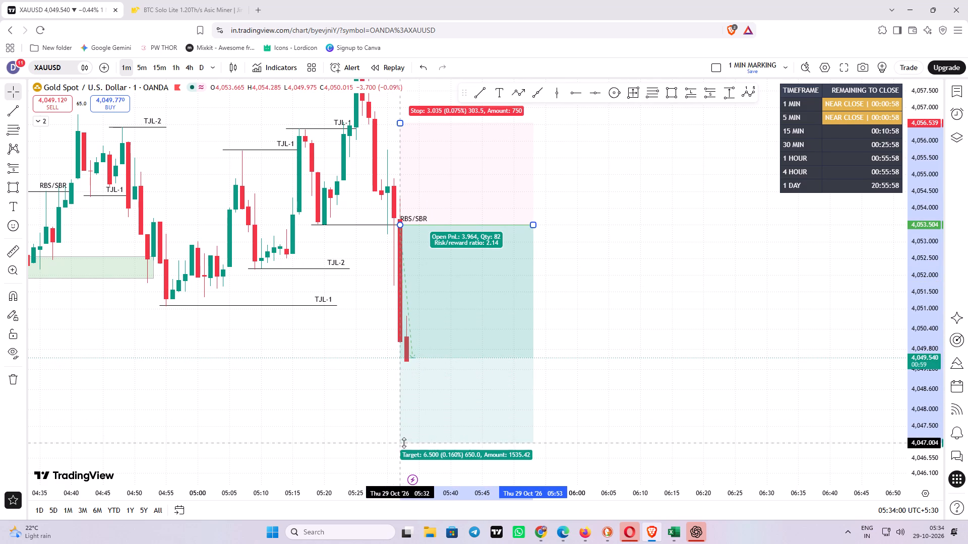
{"action": "left_click_drag", "start_coordinate": [404, 443], "coordinate": [406, 442]}
{"action": "left_click_drag", "start_coordinate": [655, 406], "coordinate": [656, 339]}
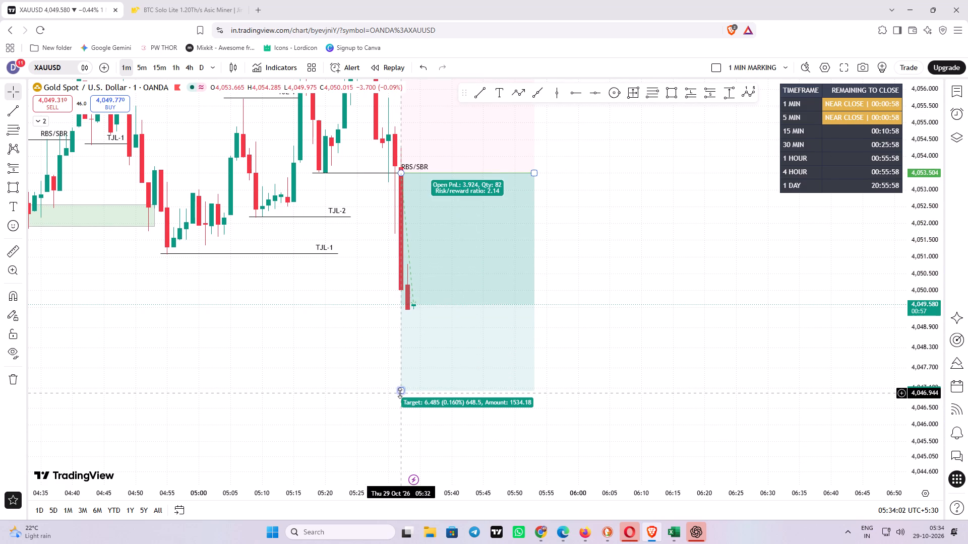
{"action": "left_click_drag", "start_coordinate": [400, 393], "coordinate": [401, 452]}
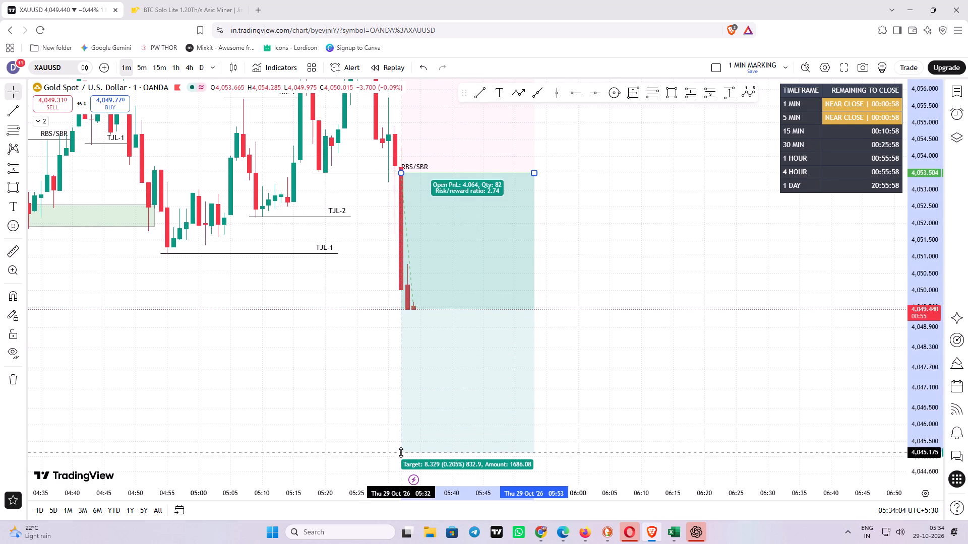
{"action": "left_click_drag", "start_coordinate": [401, 452], "coordinate": [402, 452]}
{"action": "left_click_drag", "start_coordinate": [660, 405], "coordinate": [659, 333]}
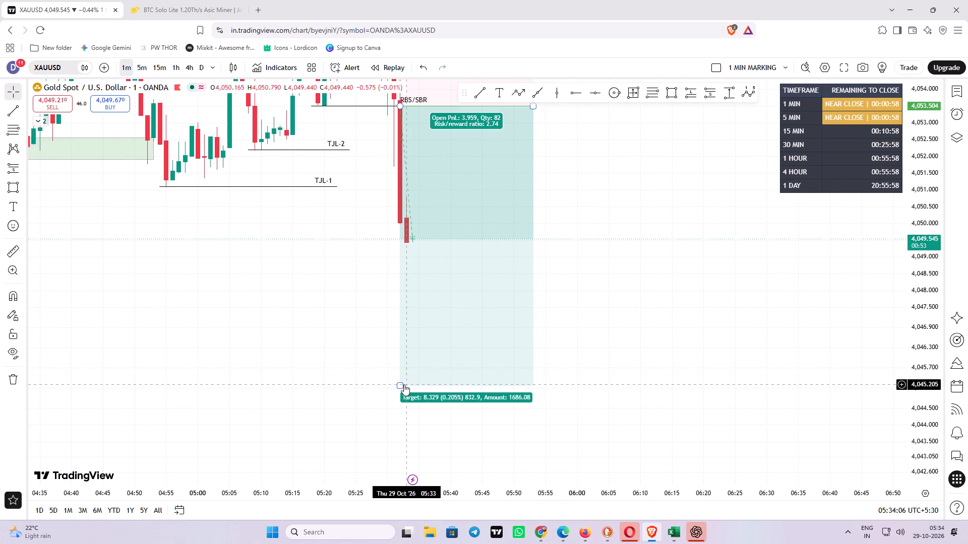
{"action": "left_click_drag", "start_coordinate": [400, 385], "coordinate": [398, 435]}
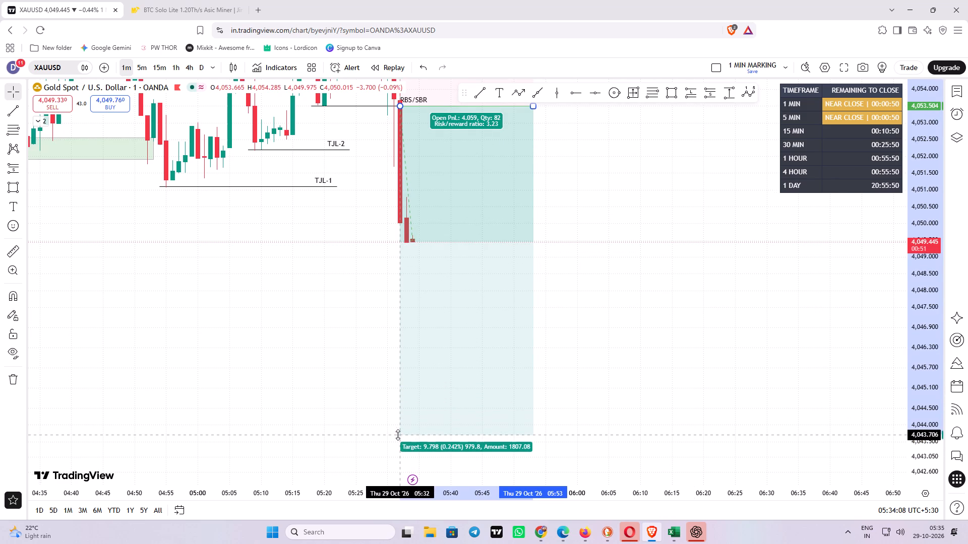
{"action": "left_click_drag", "start_coordinate": [398, 435], "coordinate": [397, 440]}
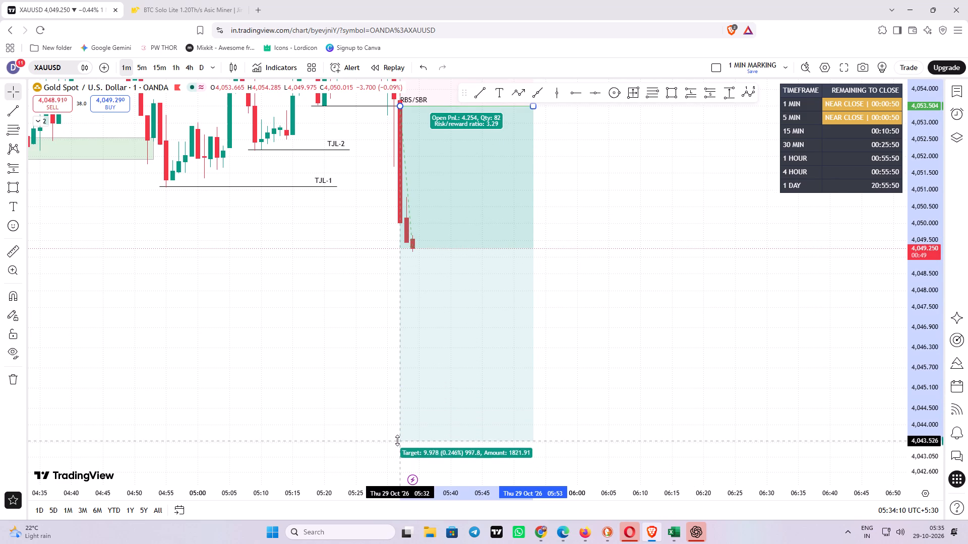
{"action": "left_click_drag", "start_coordinate": [397, 440], "coordinate": [399, 444]}
Widen the short position to end at 06:06 and move its entry point back to 05:31 at about 4,053.528.
{"action": "left_click_drag", "start_coordinate": [625, 270], "coordinate": [621, 301]}
{"action": "left_click_drag", "start_coordinate": [923, 107], "coordinate": [921, 268]}
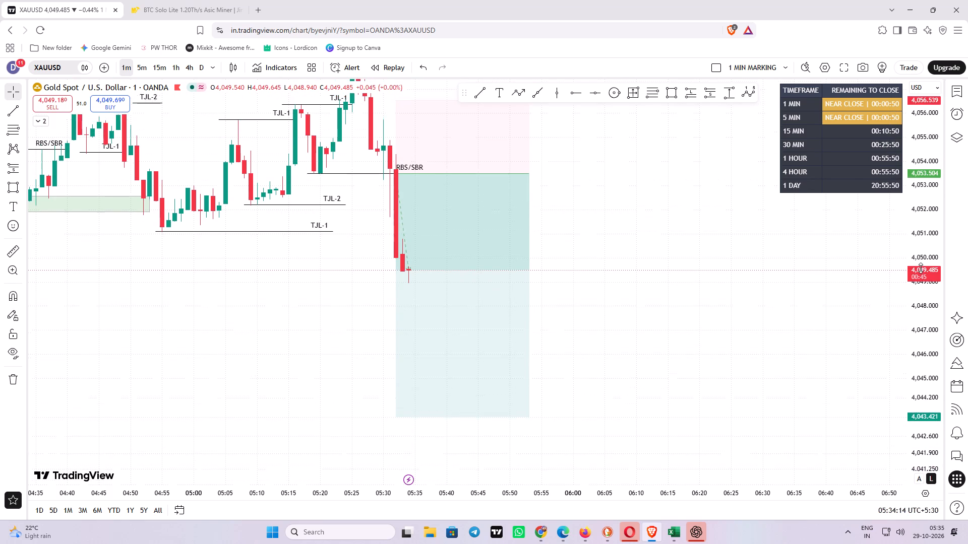
{"action": "left_click_drag", "start_coordinate": [921, 268], "coordinate": [921, 284]}
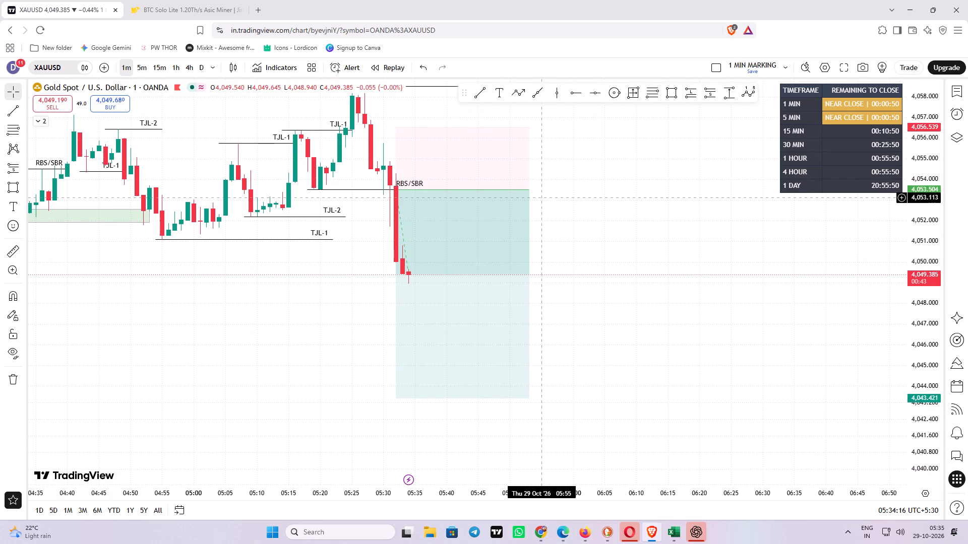
{"action": "left_click_drag", "start_coordinate": [528, 189], "coordinate": [608, 189]}
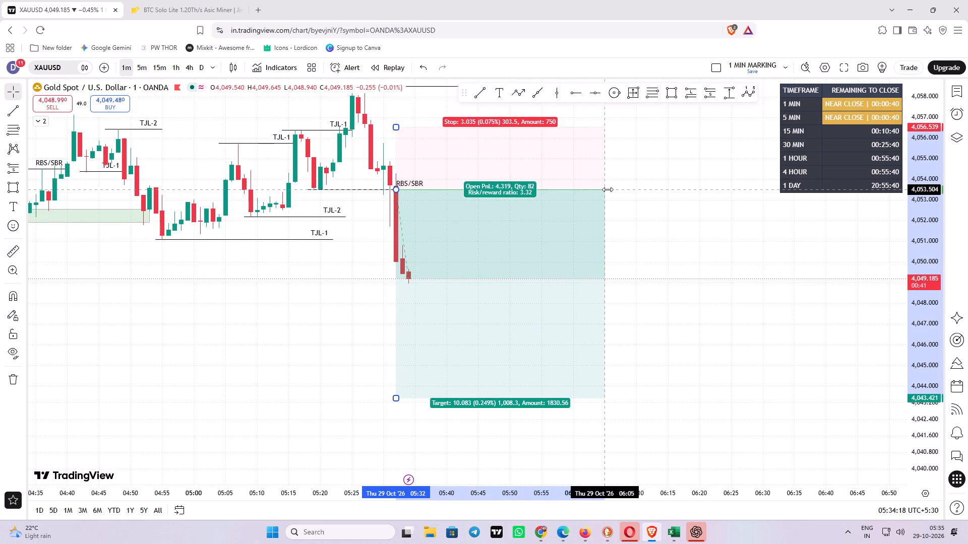
{"action": "left_click_drag", "start_coordinate": [608, 189], "coordinate": [608, 189]}
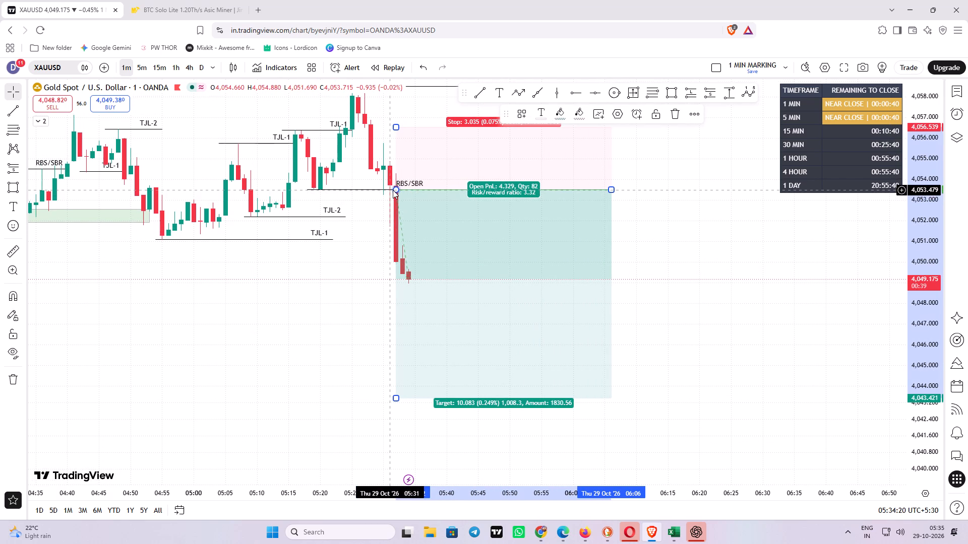
{"action": "left_click", "coordinate": [393, 188]}
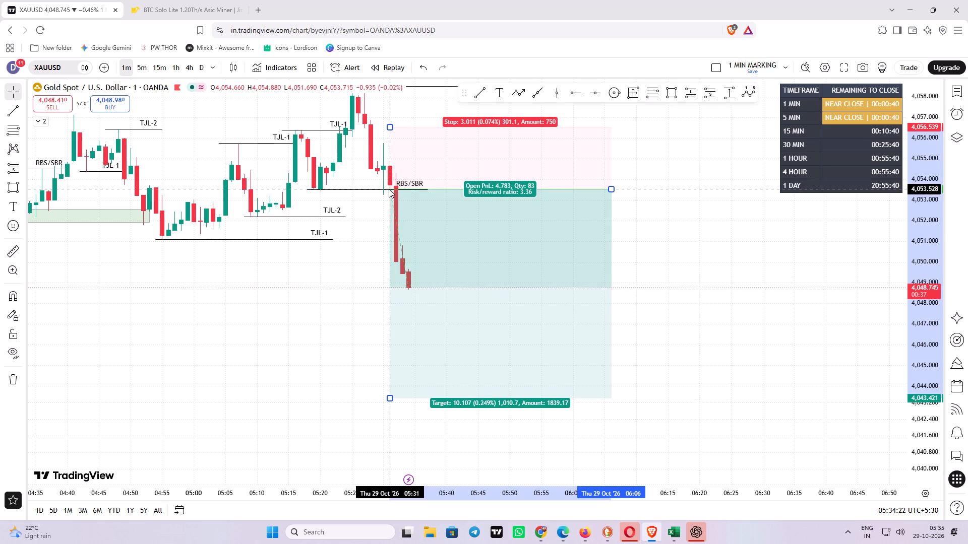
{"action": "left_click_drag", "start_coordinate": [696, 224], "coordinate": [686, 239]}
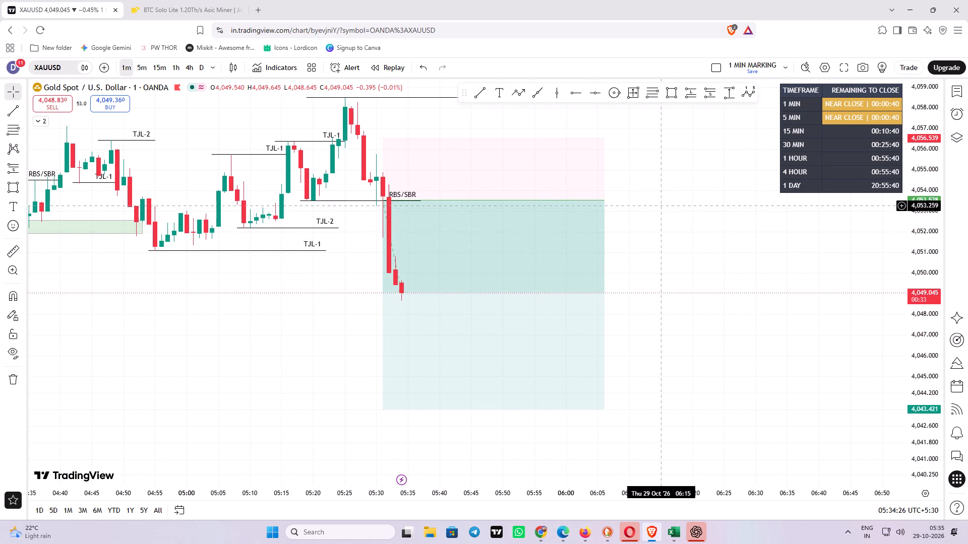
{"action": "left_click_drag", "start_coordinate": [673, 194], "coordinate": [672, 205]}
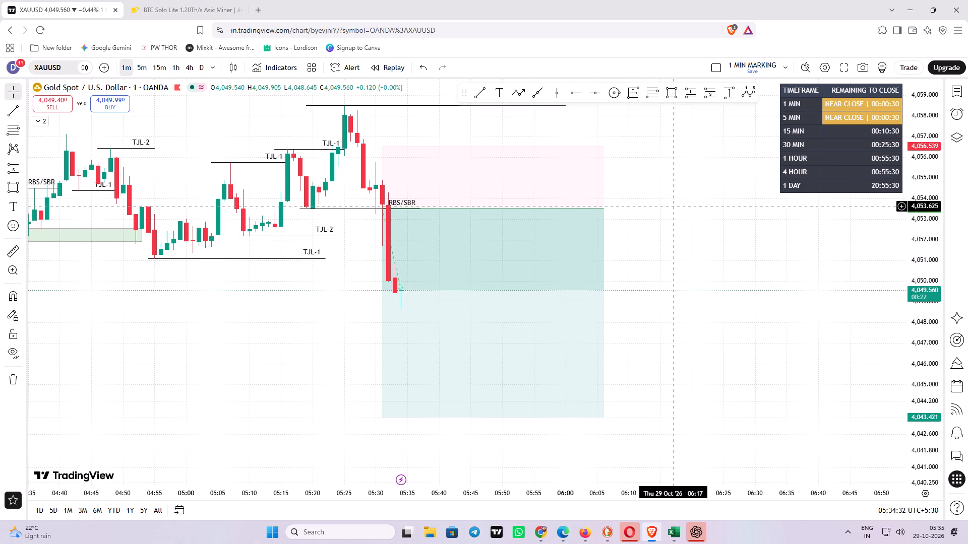
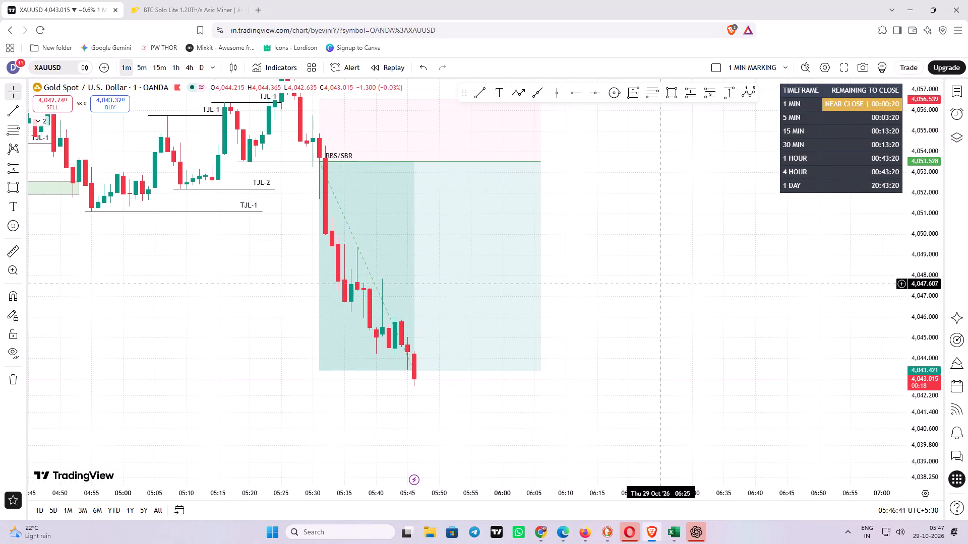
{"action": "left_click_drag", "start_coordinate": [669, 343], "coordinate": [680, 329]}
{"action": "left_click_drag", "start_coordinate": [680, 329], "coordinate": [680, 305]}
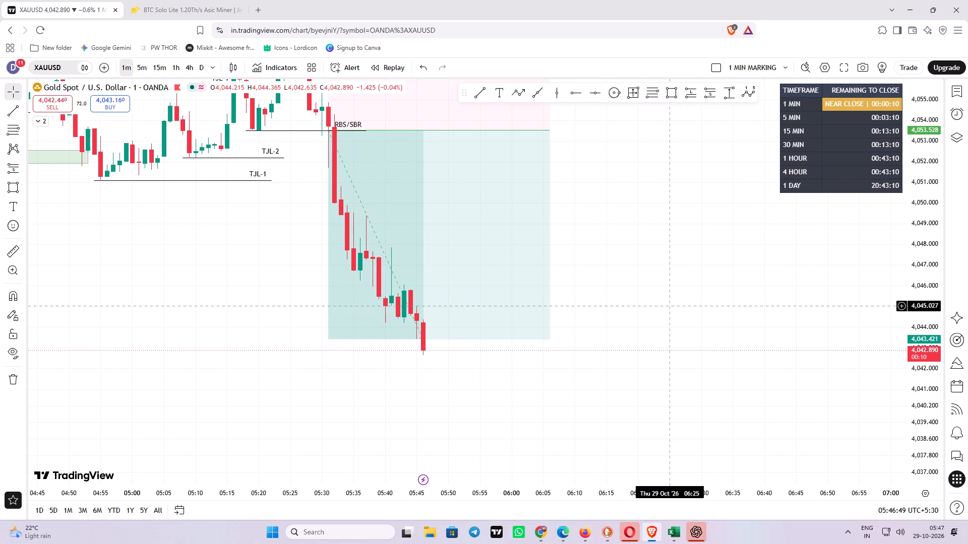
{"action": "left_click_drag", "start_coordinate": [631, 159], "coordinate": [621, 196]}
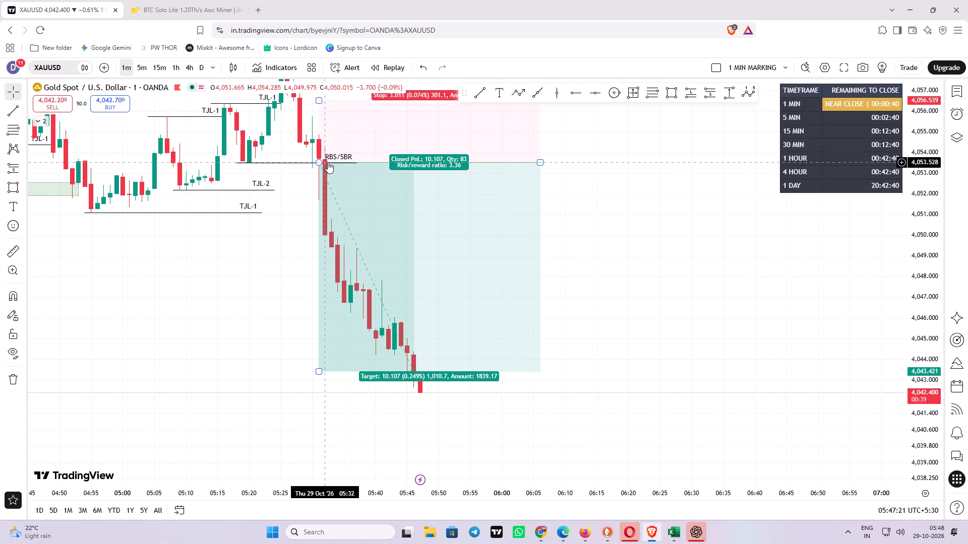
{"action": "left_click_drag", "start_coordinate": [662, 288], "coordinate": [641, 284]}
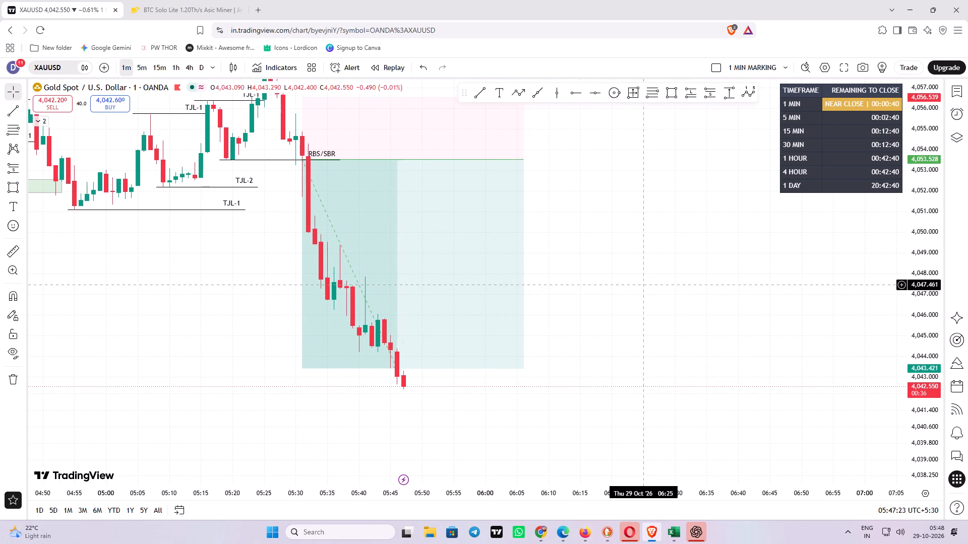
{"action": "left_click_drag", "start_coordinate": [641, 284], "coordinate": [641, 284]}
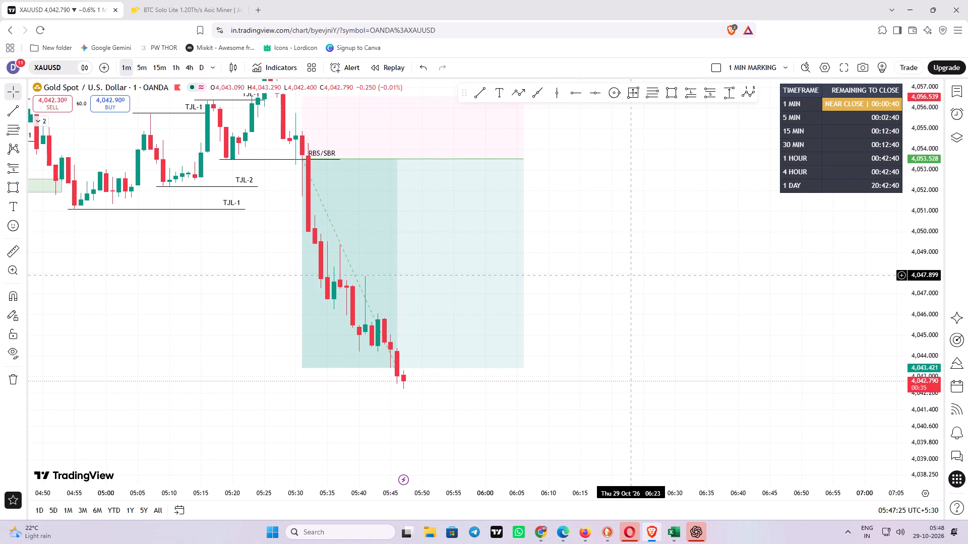
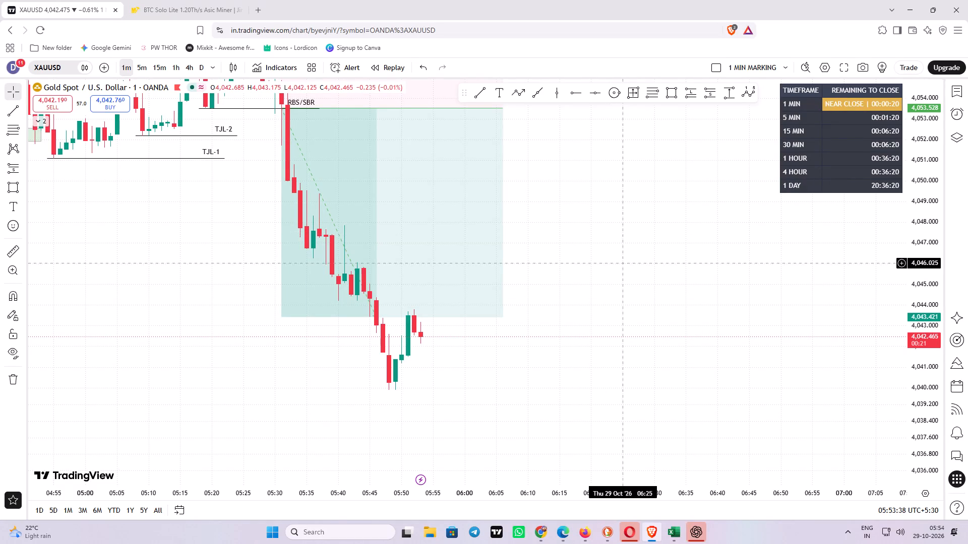
Switch to Opera, open its TradingView chart tab and close the Speed Dial tab.
{"action": "left_click_drag", "start_coordinate": [610, 263], "coordinate": [557, 273]}
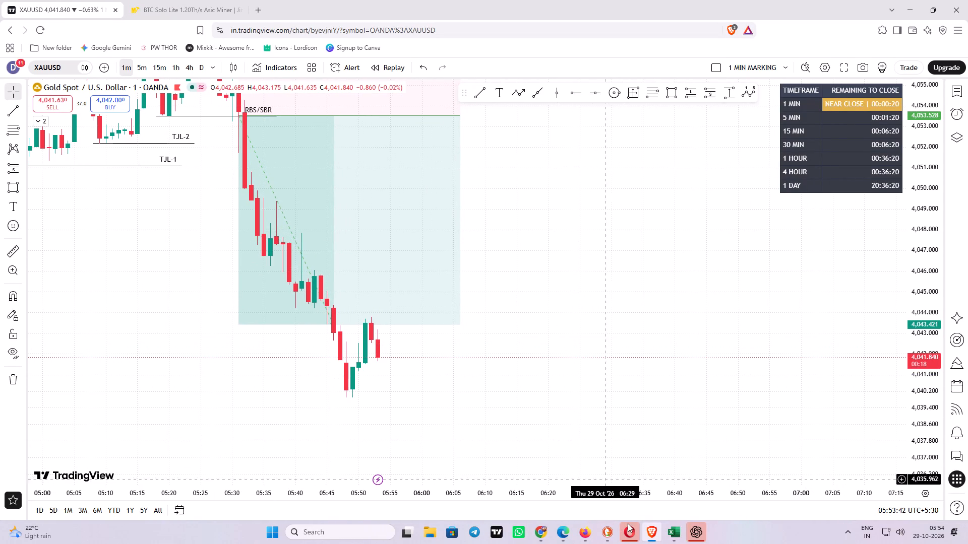
{"action": "left_click", "coordinate": [626, 540]}
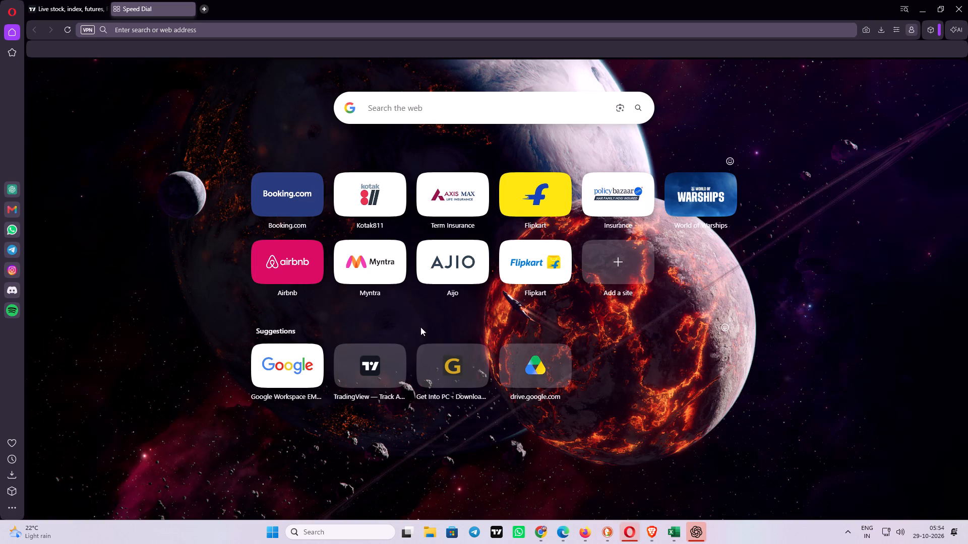
{"action": "left_click", "coordinate": [42, 10]}
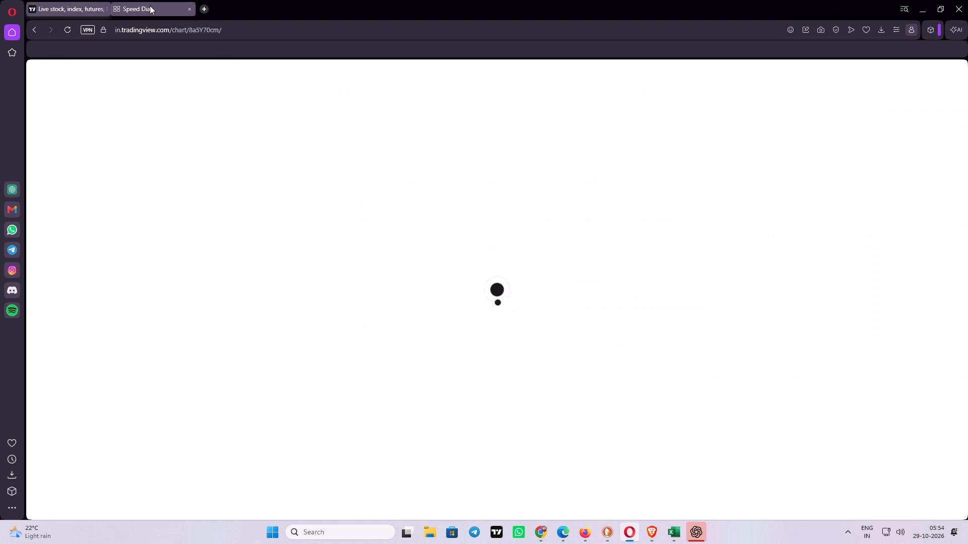
{"action": "left_click", "coordinate": [190, 8]}
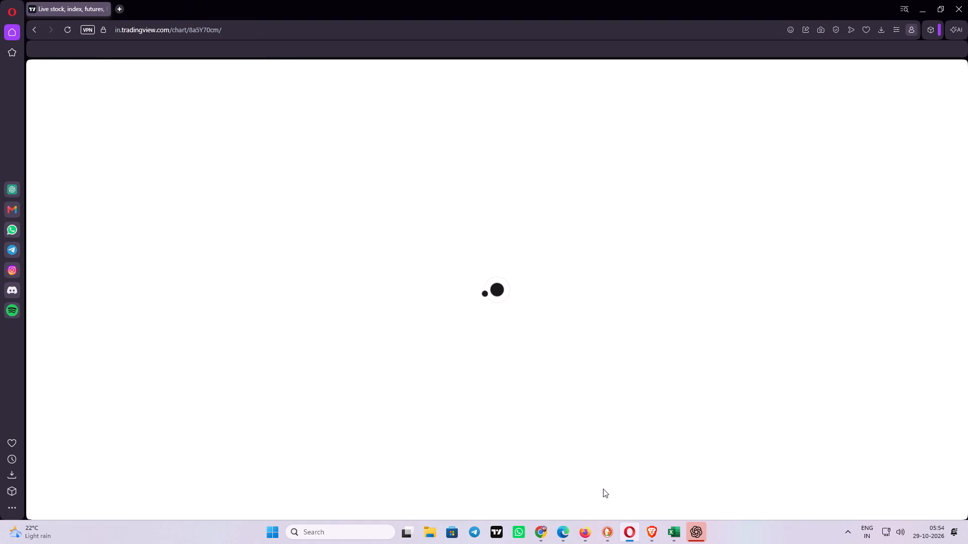
Switch to the DuckDuckGo browser, reload the chart, load XAUUSD from the watchlist and hide the watchlist.
{"action": "left_click", "coordinate": [614, 538]}
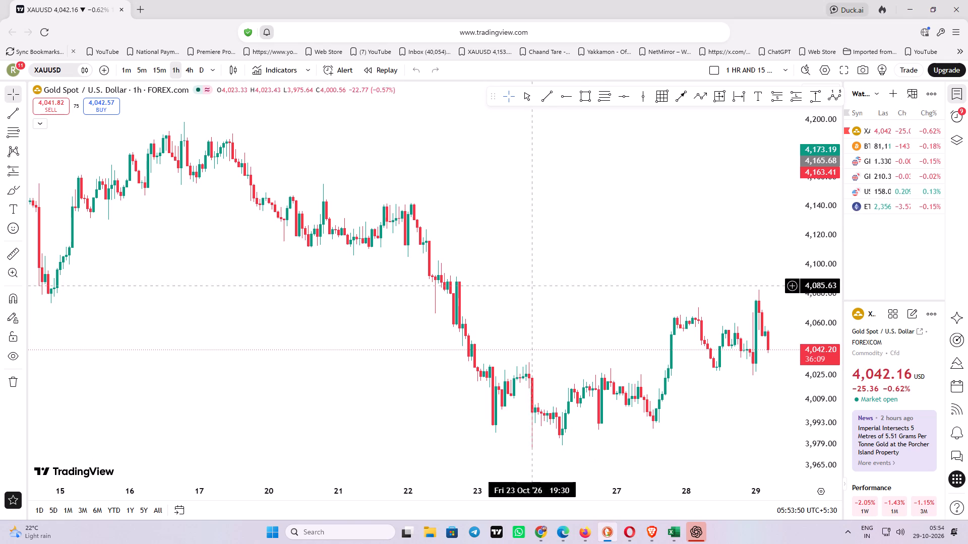
{"action": "left_click_drag", "start_coordinate": [544, 232], "coordinate": [391, 231]}
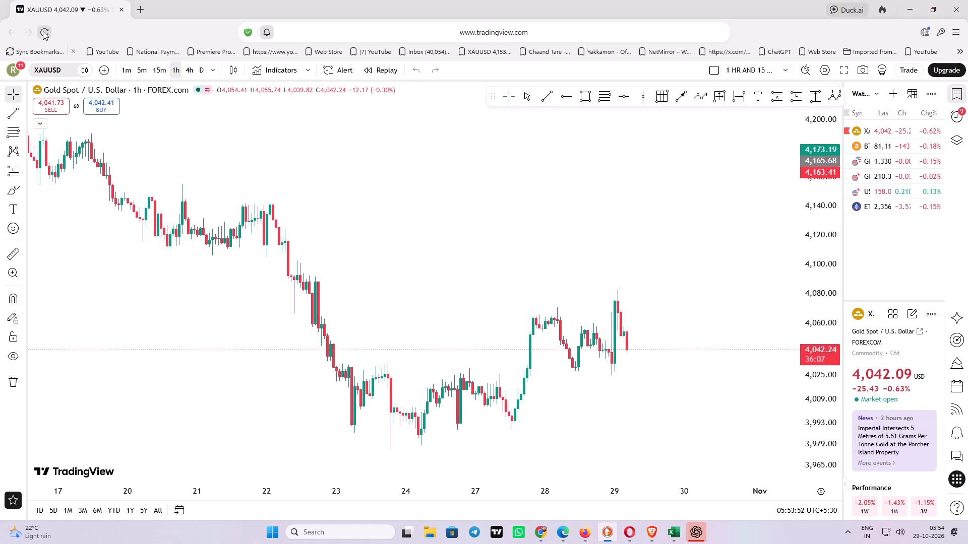
{"action": "left_click", "coordinate": [43, 31]}
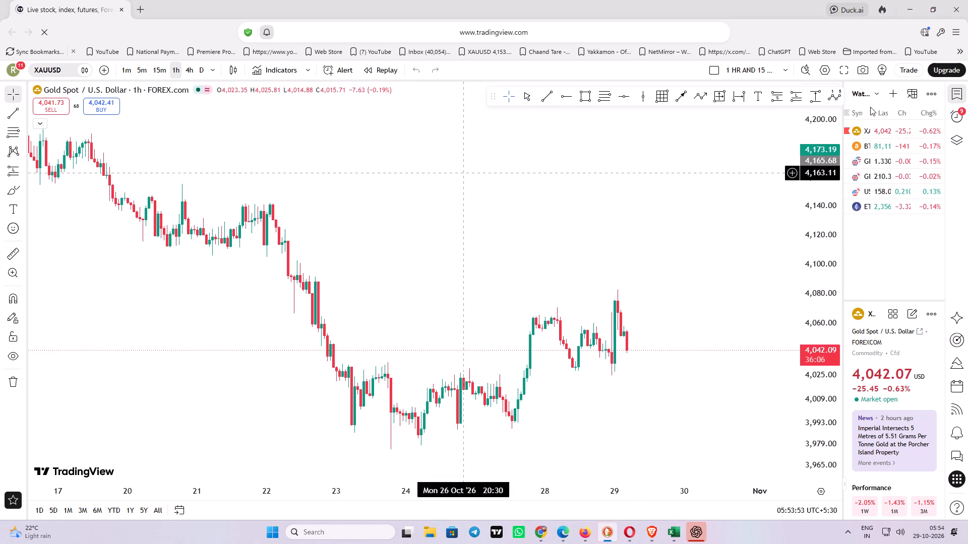
{"action": "left_click", "coordinate": [876, 132]}
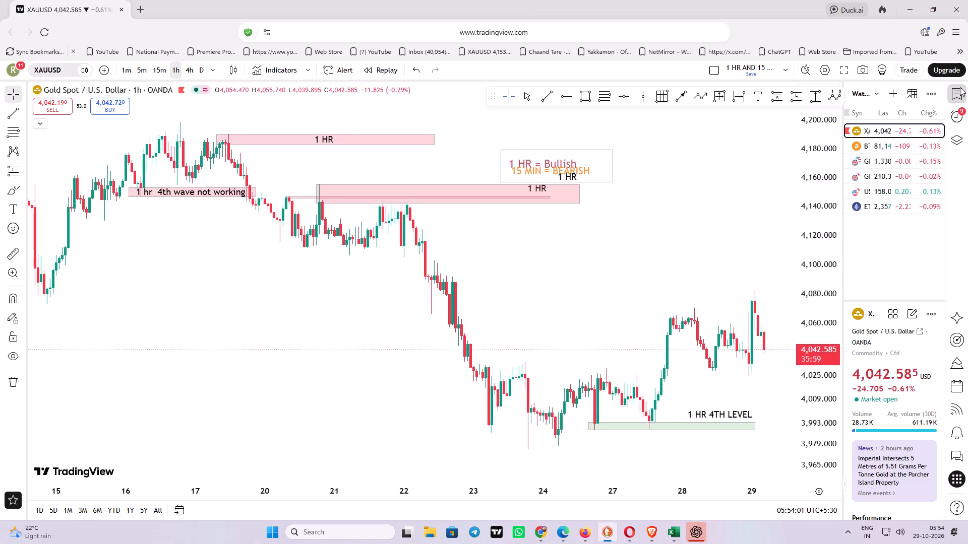
{"action": "left_click", "coordinate": [960, 87]}
Look over the marked zones on the one-hour XAUUSD chart and change it to the 15-minute timeframe.
{"action": "left_click_drag", "start_coordinate": [800, 242], "coordinate": [586, 225]}
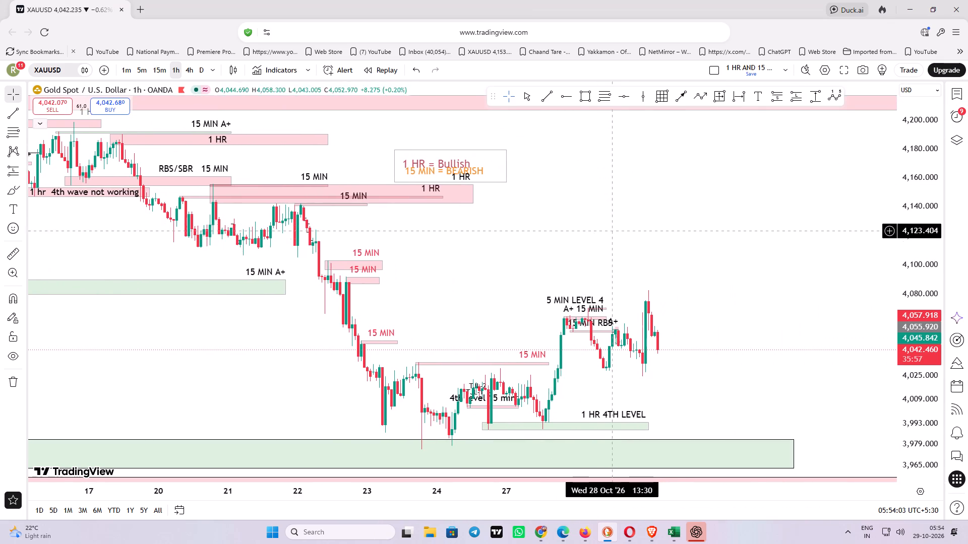
{"action": "left_click_drag", "start_coordinate": [728, 259], "coordinate": [633, 254]}
{"action": "scroll", "coordinate": [638, 257], "scroll_direction": "up", "scroll_amount": 2}
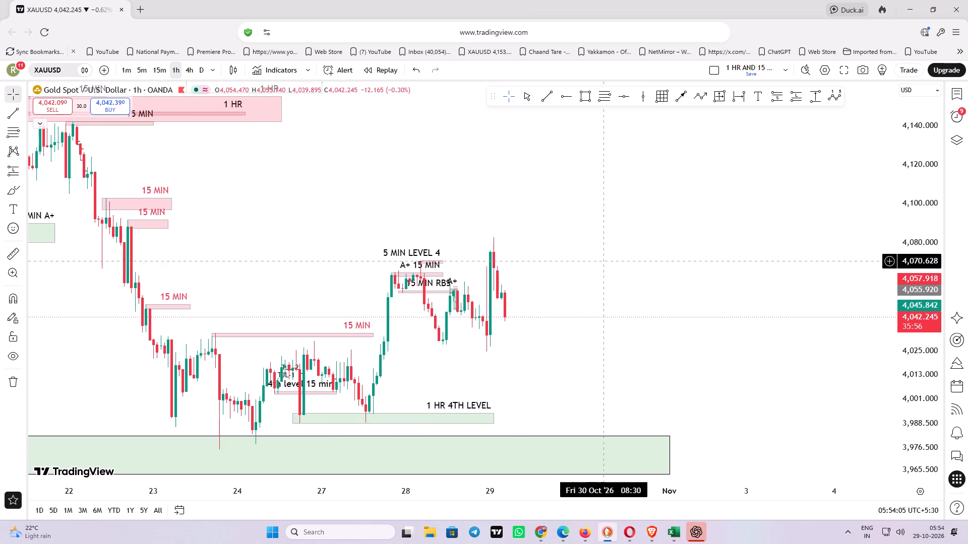
{"action": "right_click", "coordinate": [543, 248]}
{"action": "left_click", "coordinate": [583, 260]}
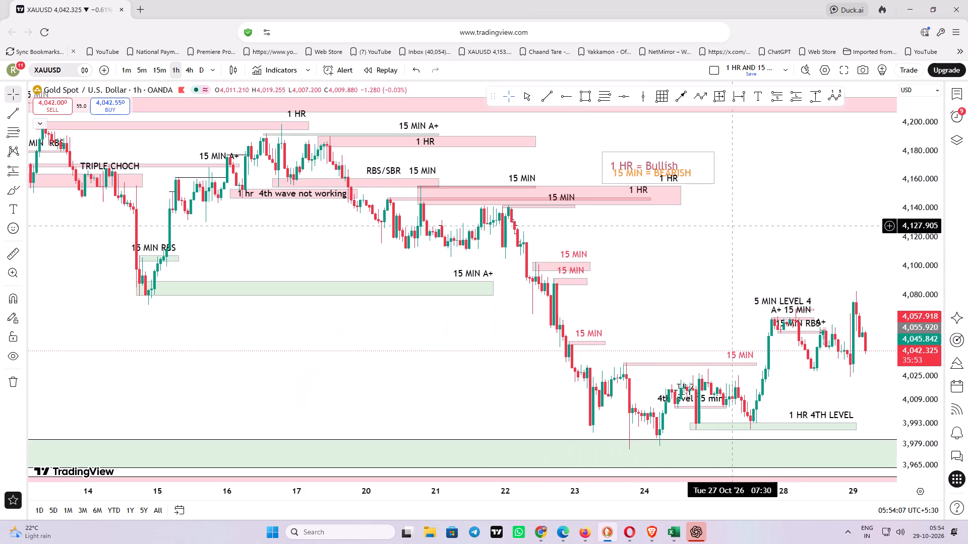
{"action": "left_click_drag", "start_coordinate": [757, 219], "coordinate": [537, 228]}
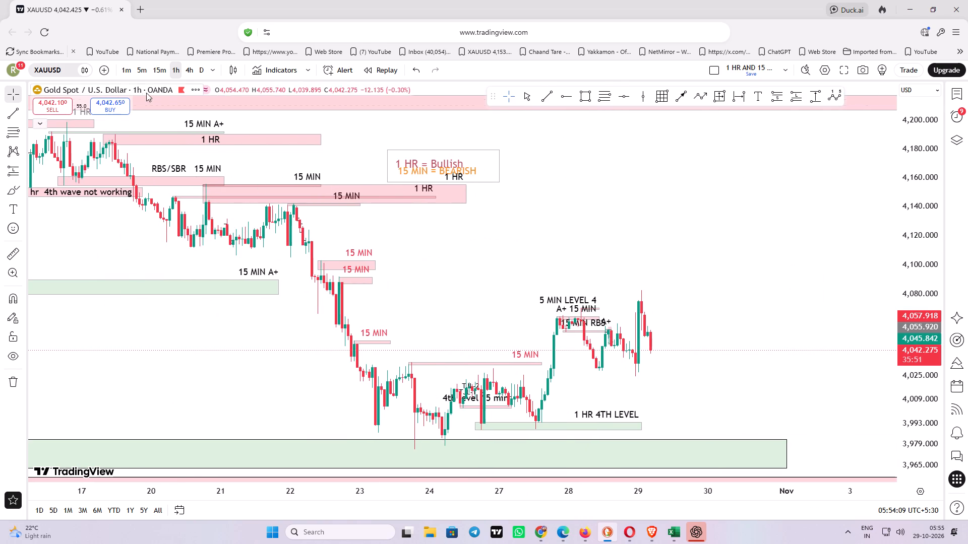
{"action": "left_click", "coordinate": [161, 71]}
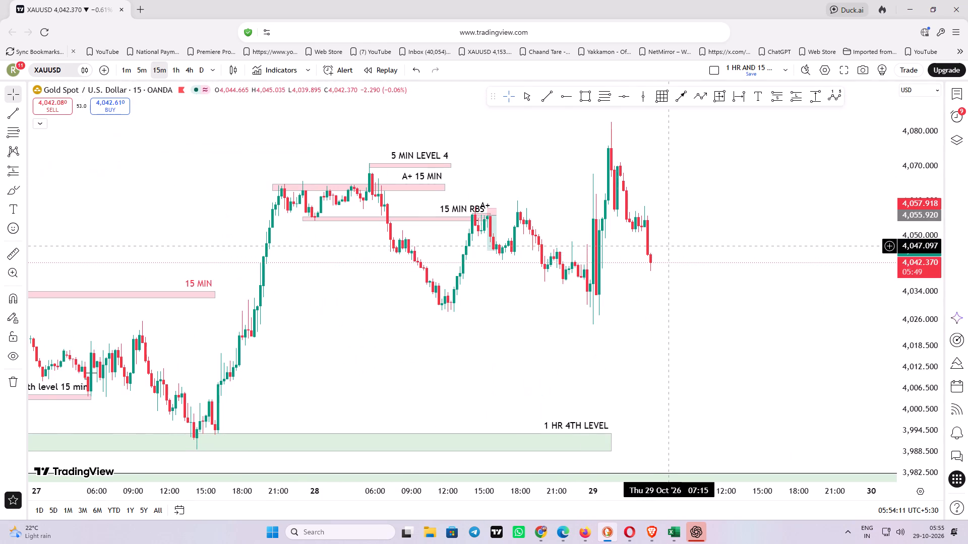
Delete the old short position drawn beside the A+ label at the 15 MIN RBS zone.
{"action": "scroll", "coordinate": [668, 246], "scroll_direction": "up", "scroll_amount": 3}
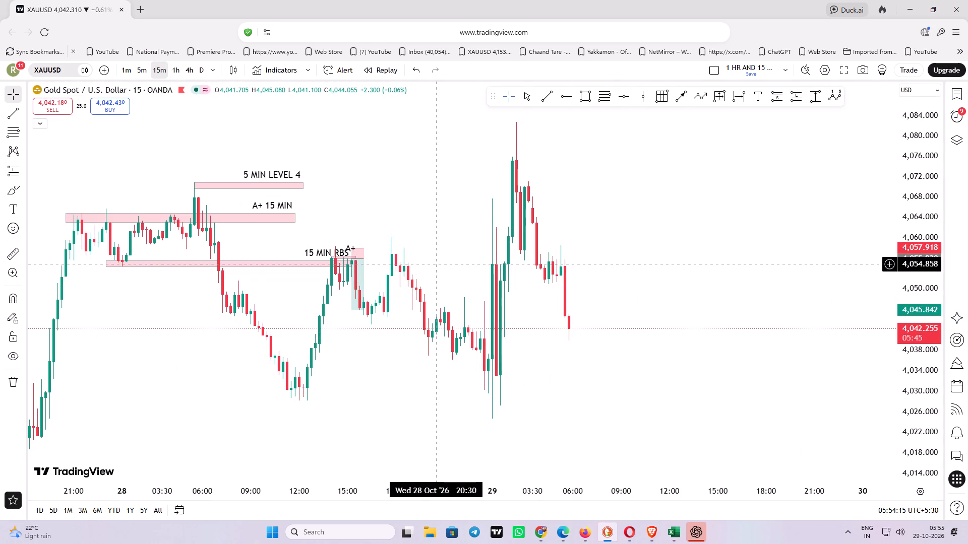
{"action": "left_click_drag", "start_coordinate": [926, 385], "coordinate": [907, 206]}
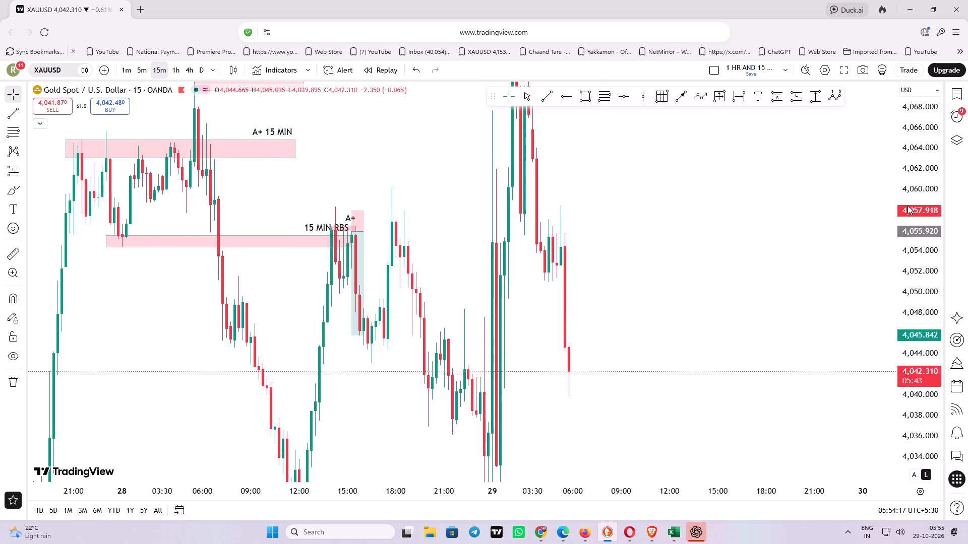
{"action": "scroll", "coordinate": [644, 290], "scroll_direction": "up", "scroll_amount": 4}
{"action": "left_click_drag", "start_coordinate": [629, 292], "coordinate": [750, 270]}
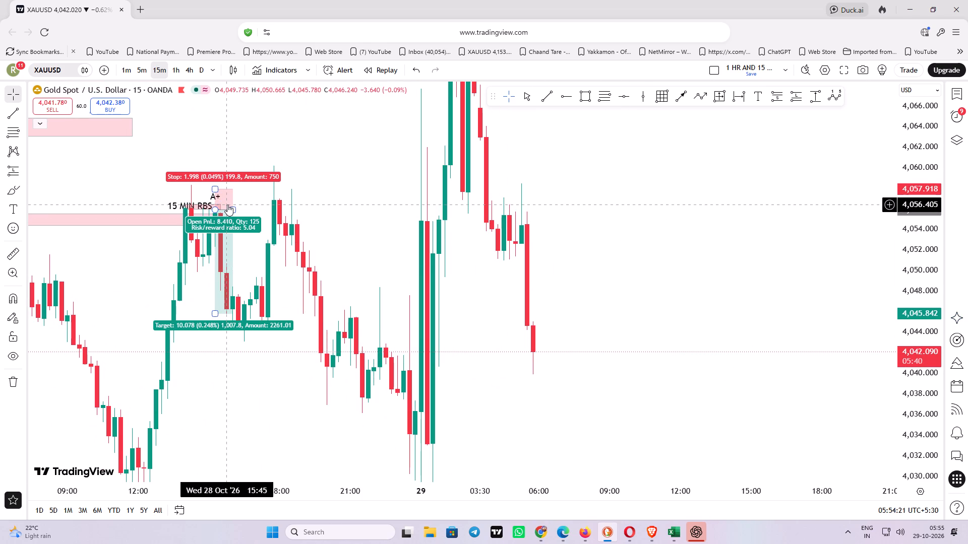
{"action": "left_click", "coordinate": [227, 205]}
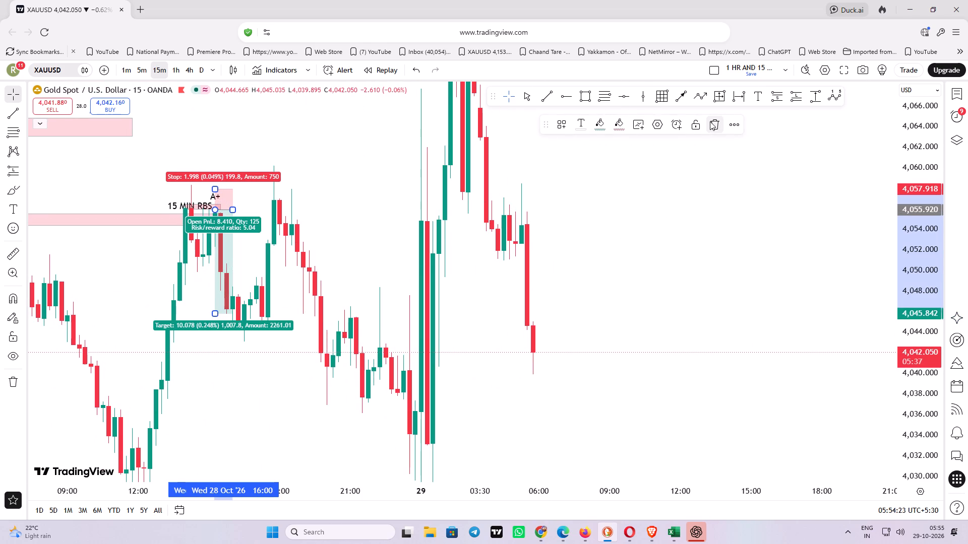
{"action": "left_click", "coordinate": [710, 121]}
Delete the small A+ rectangle just above the 15 MIN RBS zone.
{"action": "left_click_drag", "start_coordinate": [250, 273], "coordinate": [278, 275]}
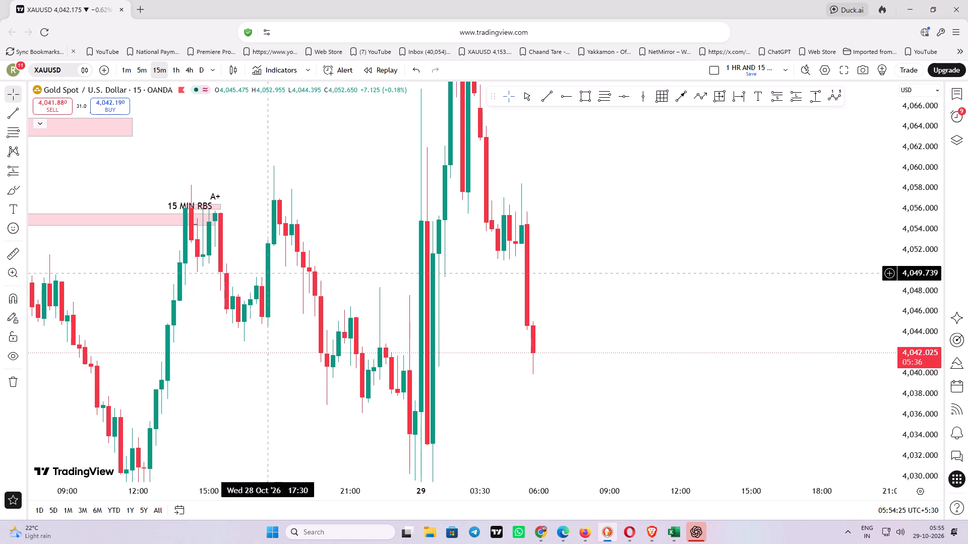
{"action": "left_click_drag", "start_coordinate": [278, 275], "coordinate": [369, 282]}
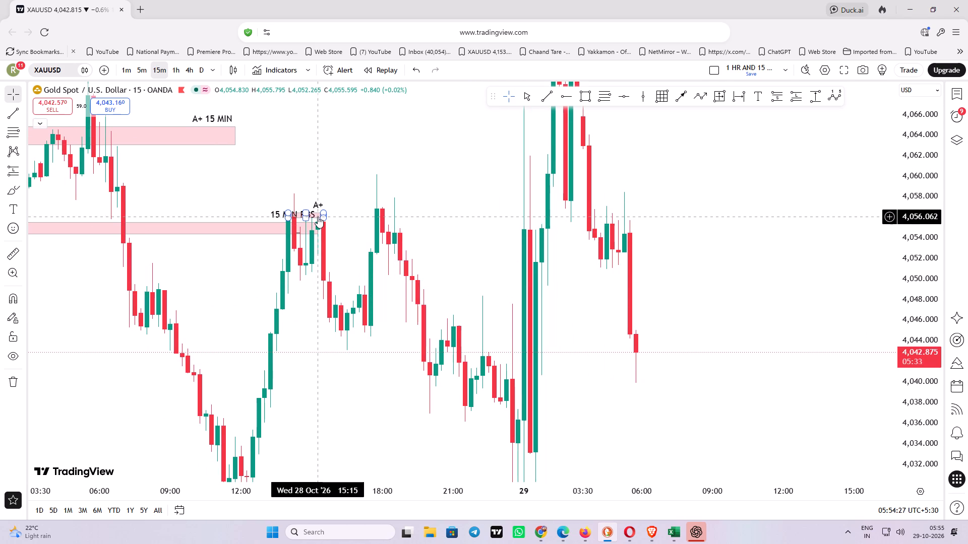
{"action": "left_click", "coordinate": [319, 217]}
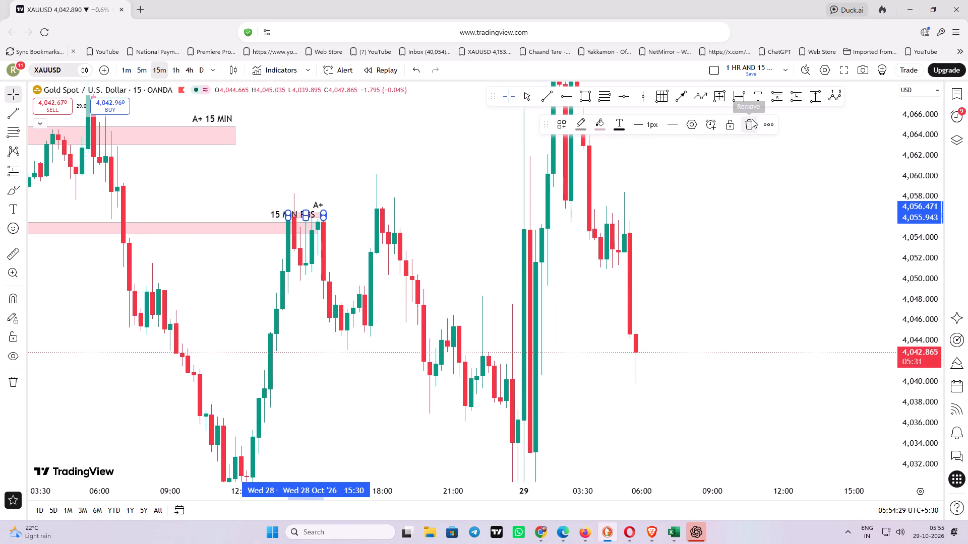
{"action": "left_click", "coordinate": [752, 119]}
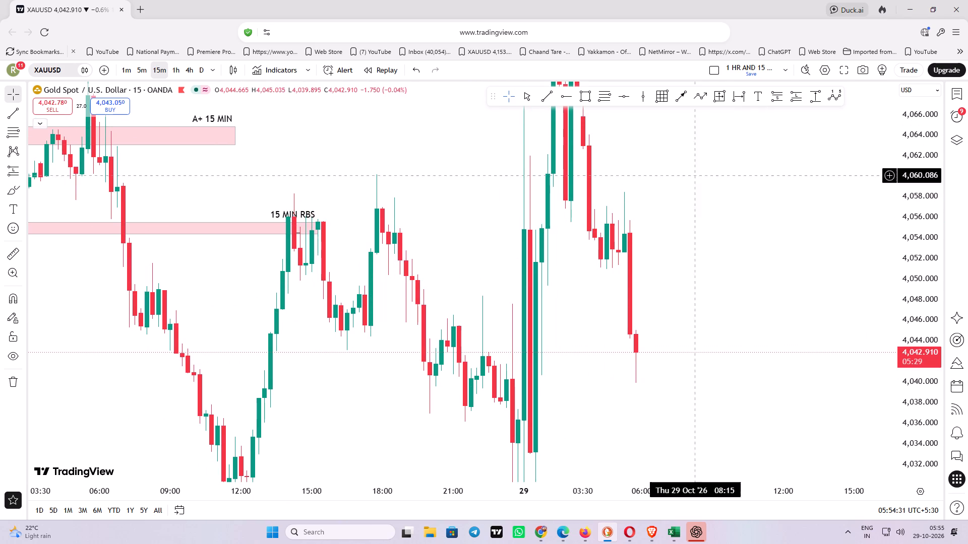
Extend the A+ 15 MIN zone forward in time to about 04:00 on 29 October.
{"action": "left_click_drag", "start_coordinate": [377, 195], "coordinate": [417, 217]}
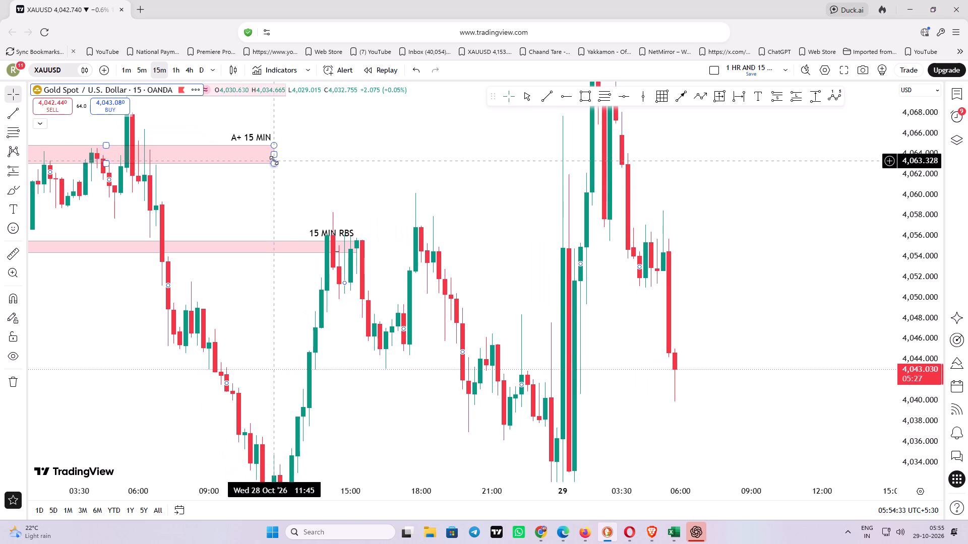
{"action": "left_click_drag", "start_coordinate": [274, 155], "coordinate": [635, 142]}
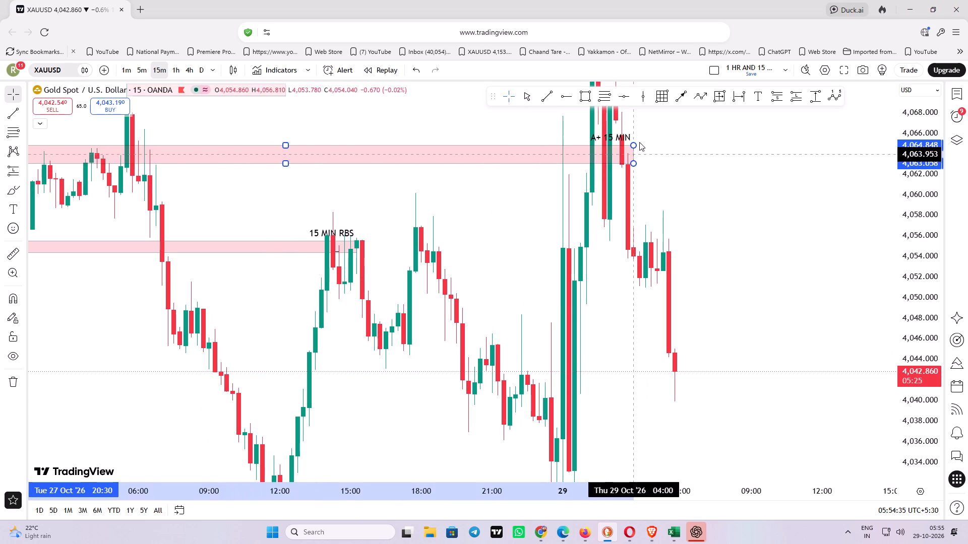
Extend the 5 MIN LEVEL 4 zone forward in time to about 04:15 on 29 October.
{"action": "left_click_drag", "start_coordinate": [730, 125], "coordinate": [698, 250]}
{"action": "left_click_drag", "start_coordinate": [737, 220], "coordinate": [644, 334]}
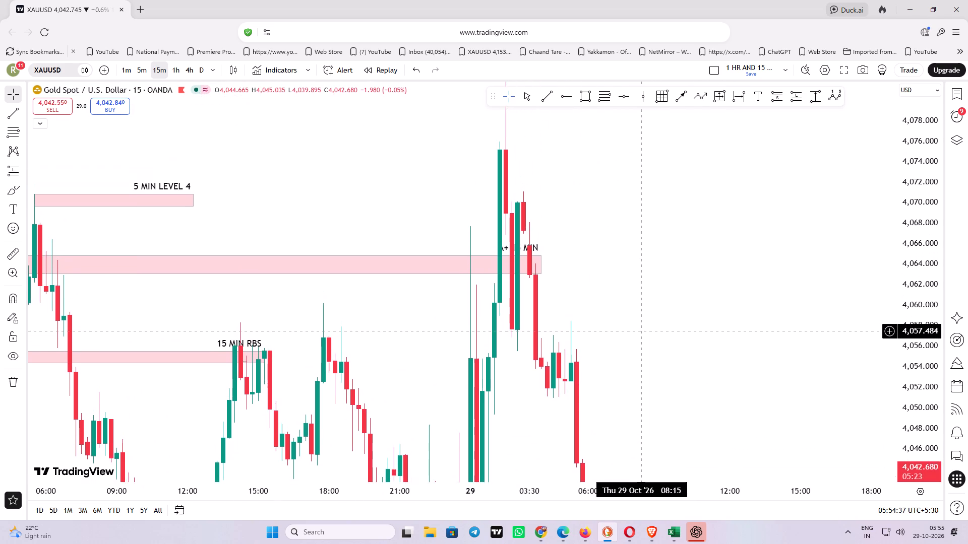
{"action": "left_click_drag", "start_coordinate": [644, 334], "coordinate": [657, 345]}
{"action": "left_click_drag", "start_coordinate": [907, 144], "coordinate": [893, 263]}
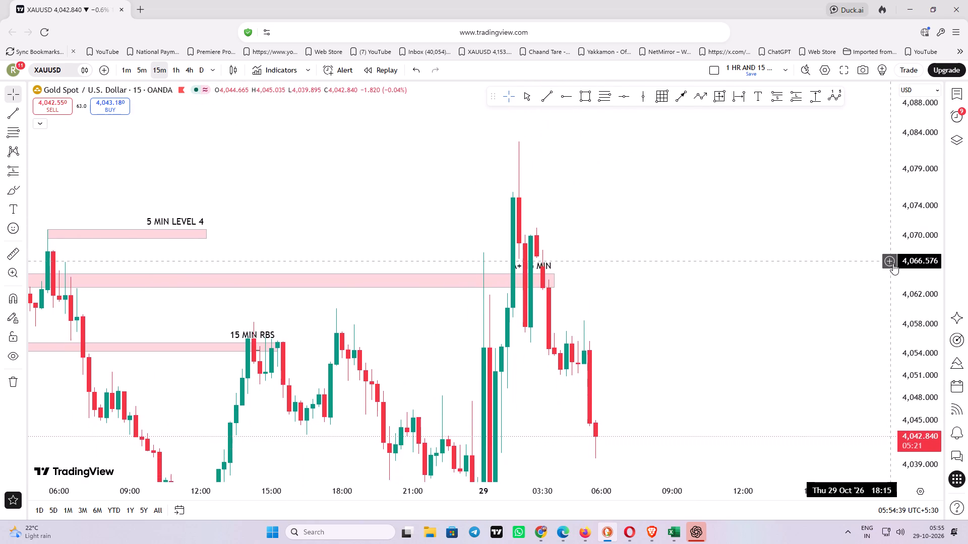
{"action": "left_click_drag", "start_coordinate": [893, 263], "coordinate": [871, 292]}
{"action": "left_click_drag", "start_coordinate": [397, 173], "coordinate": [689, 231]}
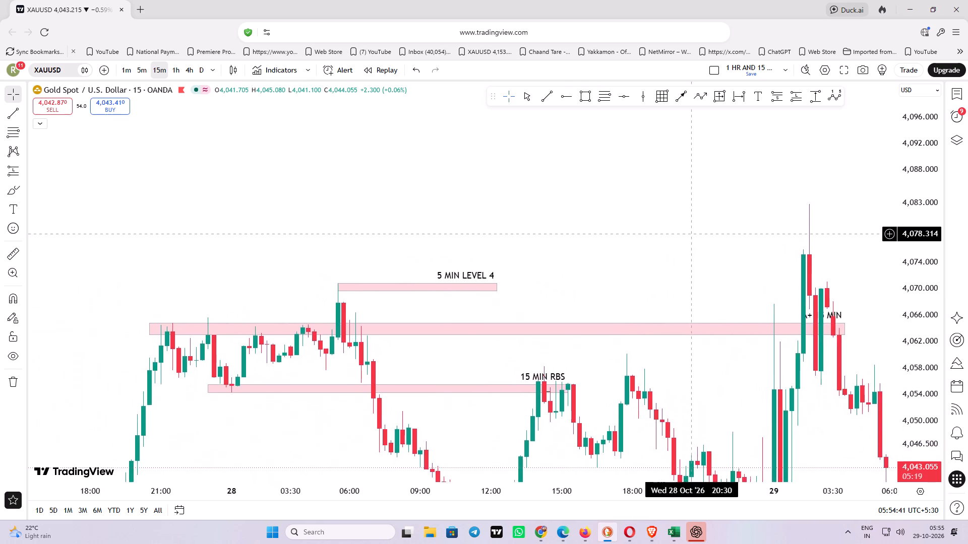
{"action": "left_click_drag", "start_coordinate": [689, 231], "coordinate": [547, 184]}
{"action": "left_click_drag", "start_coordinate": [931, 316], "coordinate": [922, 151]}
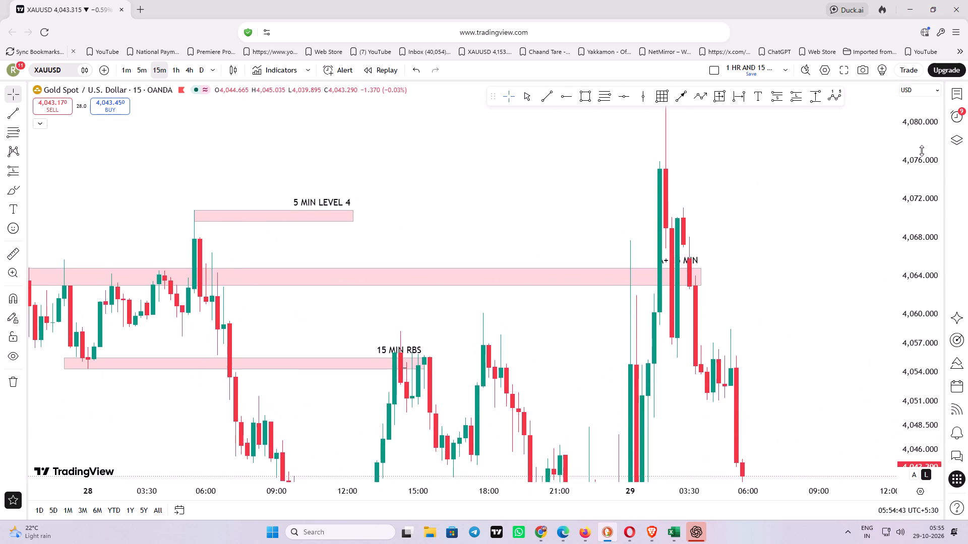
{"action": "left_click_drag", "start_coordinate": [922, 151], "coordinate": [922, 112]}
{"action": "left_click_drag", "start_coordinate": [773, 175], "coordinate": [756, 237]}
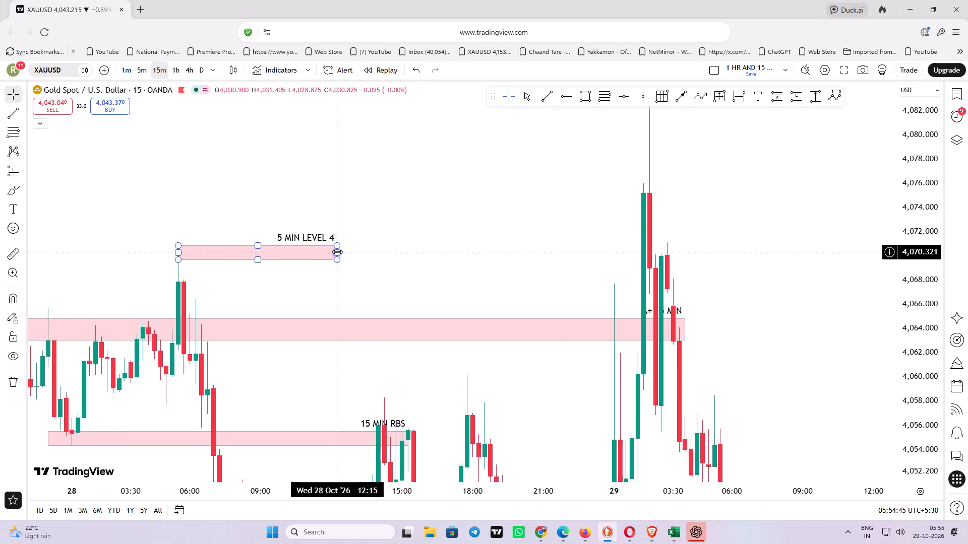
{"action": "left_click_drag", "start_coordinate": [337, 252], "coordinate": [689, 214]}
Measure the price range from the top of the 5 MIN LEVEL 4 zone to the latest candle's low, and remove the measurement.
{"action": "left_click_drag", "start_coordinate": [730, 164], "coordinate": [719, 260]}
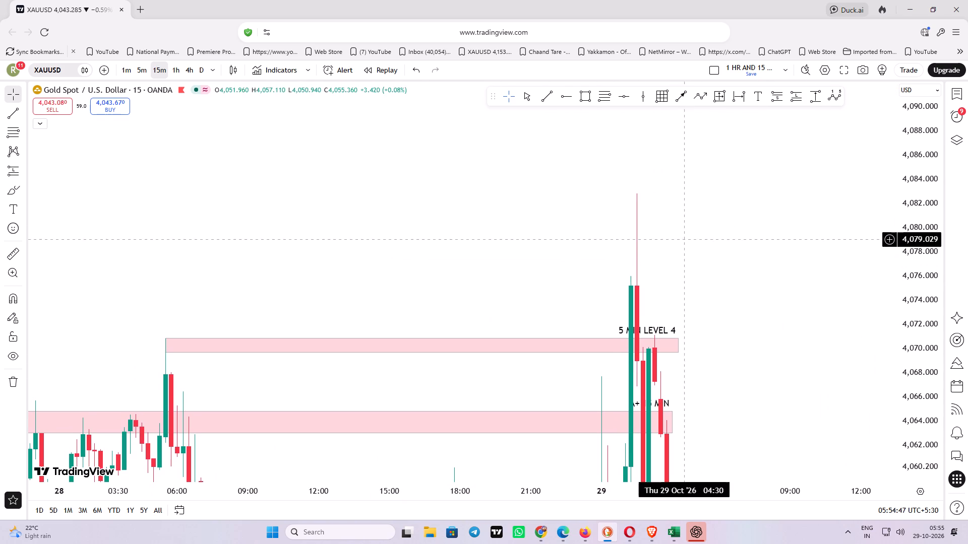
{"action": "left_click_drag", "start_coordinate": [915, 147], "coordinate": [895, 338]}
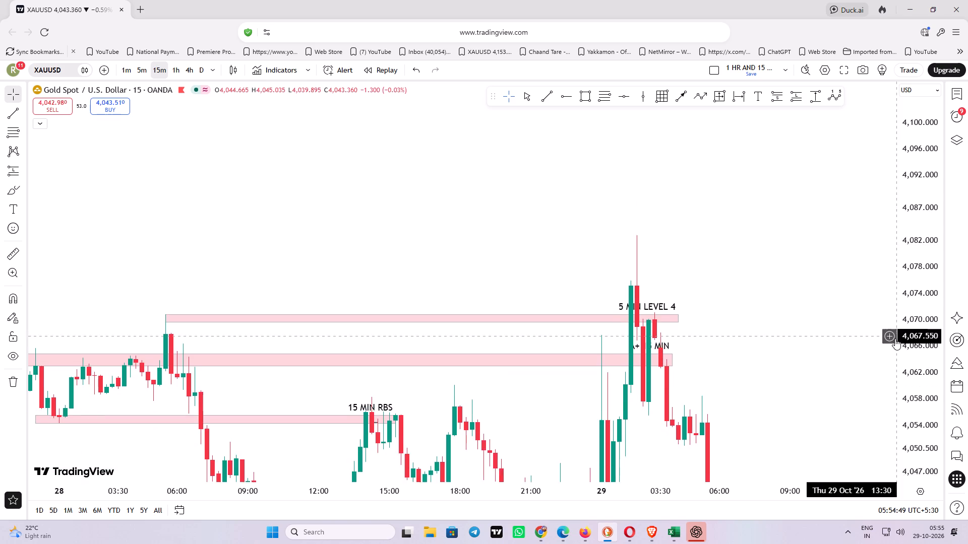
{"action": "left_click_drag", "start_coordinate": [895, 338], "coordinate": [894, 339]}
{"action": "left_click_drag", "start_coordinate": [811, 338], "coordinate": [650, 255]}
{"action": "left_click_drag", "start_coordinate": [931, 152], "coordinate": [931, 161]}
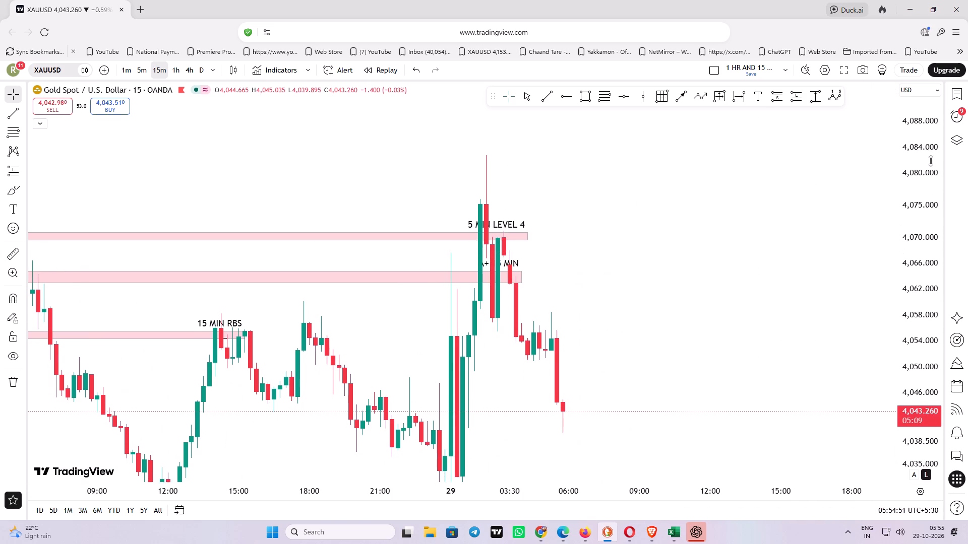
{"action": "left_click_drag", "start_coordinate": [931, 161], "coordinate": [929, 172]}
{"action": "left_click", "coordinate": [818, 97]}
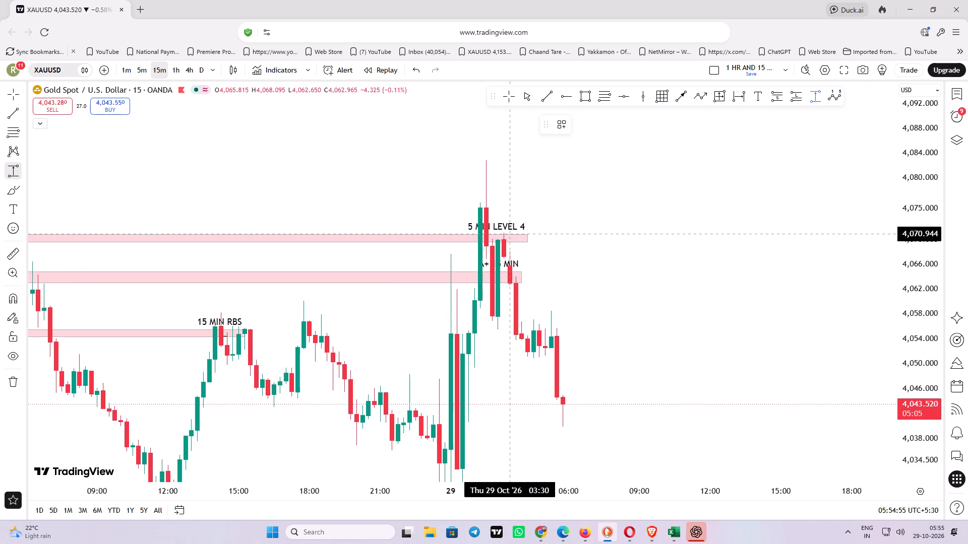
{"action": "left_click_drag", "start_coordinate": [509, 234], "coordinate": [636, 427]}
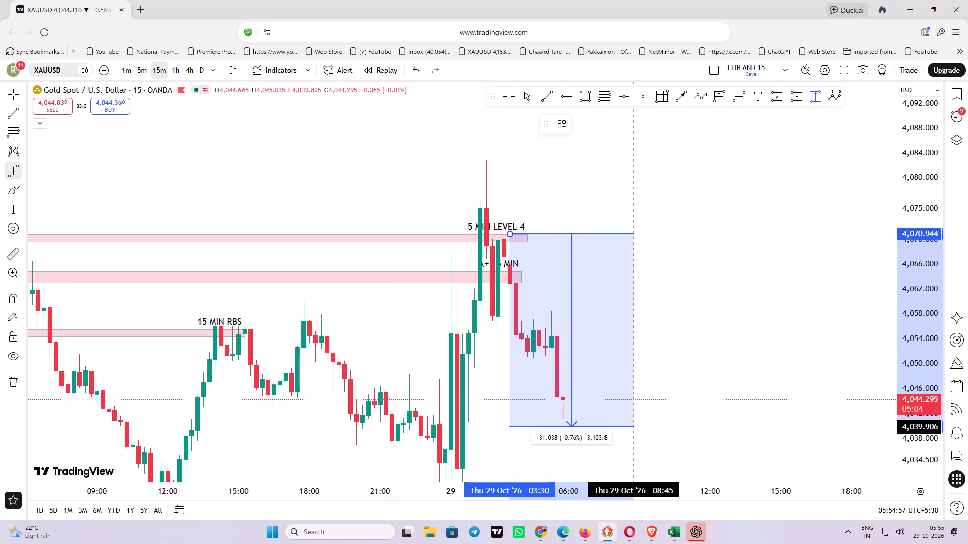
{"action": "left_click_drag", "start_coordinate": [636, 427], "coordinate": [640, 427]}
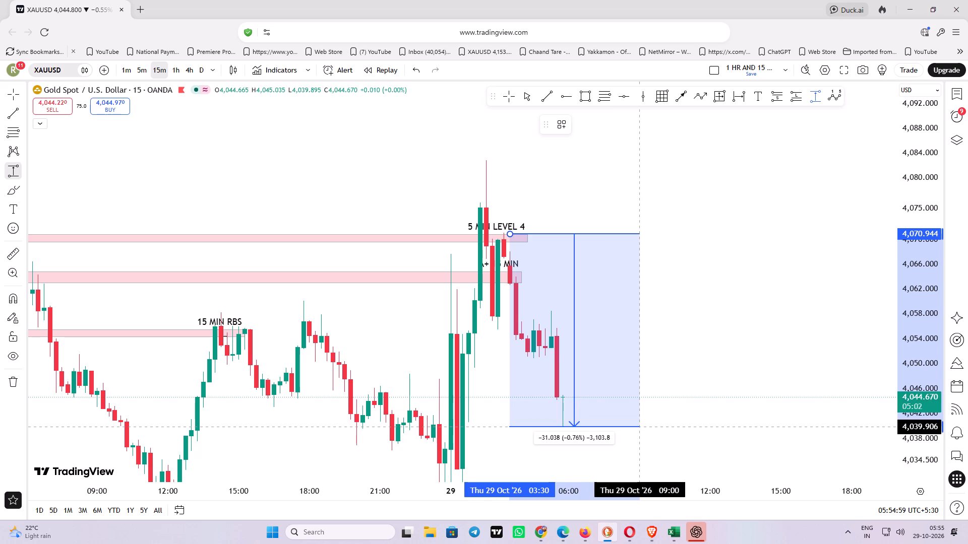
{"action": "left_click_drag", "start_coordinate": [640, 427], "coordinate": [644, 424]}
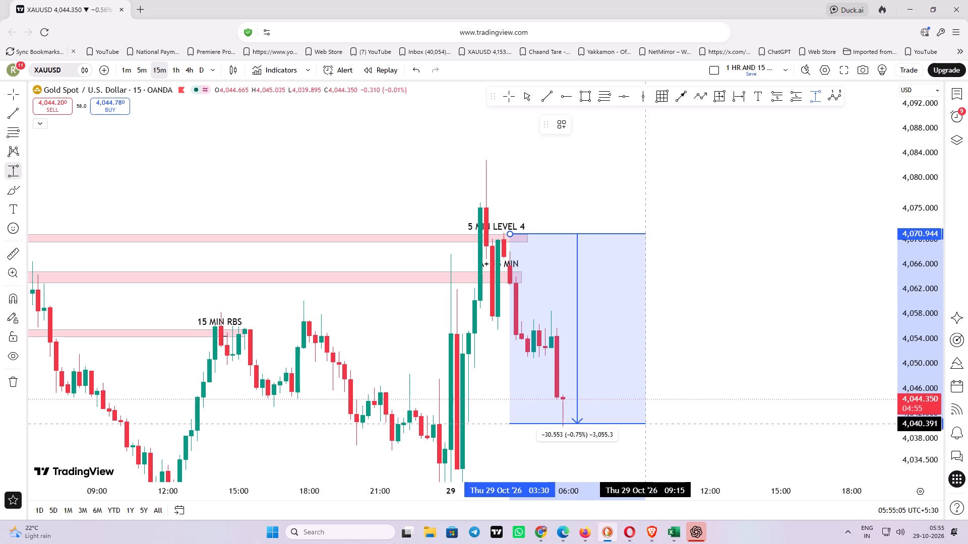
{"action": "left_click_drag", "start_coordinate": [644, 424], "coordinate": [644, 427]}
{"action": "left_click", "coordinate": [644, 427]}
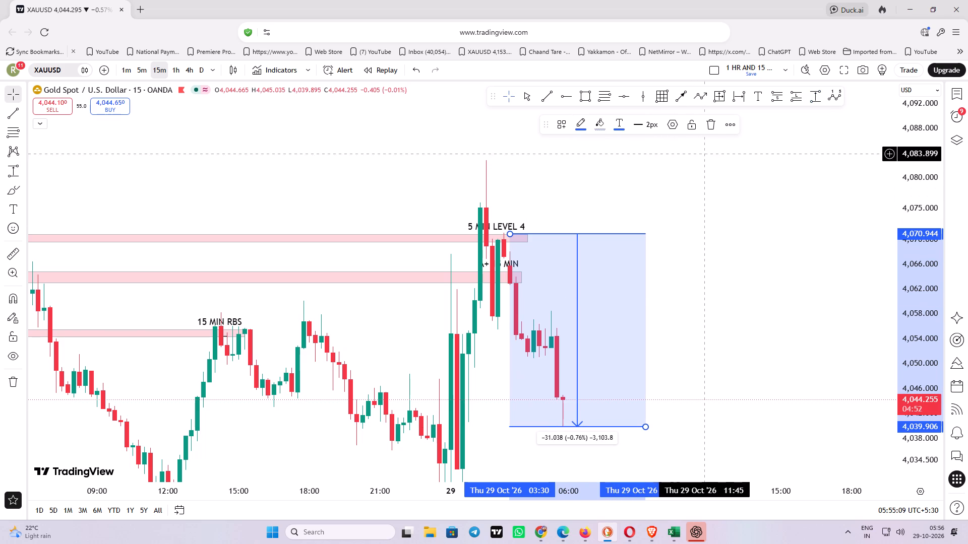
{"action": "left_click", "coordinate": [707, 128]}
Examine the 15-minute price action around the 5 MIN LEVEL 4, A+ 15 MIN and 15 MIN RBS zones.
{"action": "left_click_drag", "start_coordinate": [693, 167], "coordinate": [738, 158]}
{"action": "scroll", "coordinate": [739, 156], "scroll_direction": "down", "scroll_amount": 2}
{"action": "left_click_drag", "start_coordinate": [739, 249], "coordinate": [754, 200]}
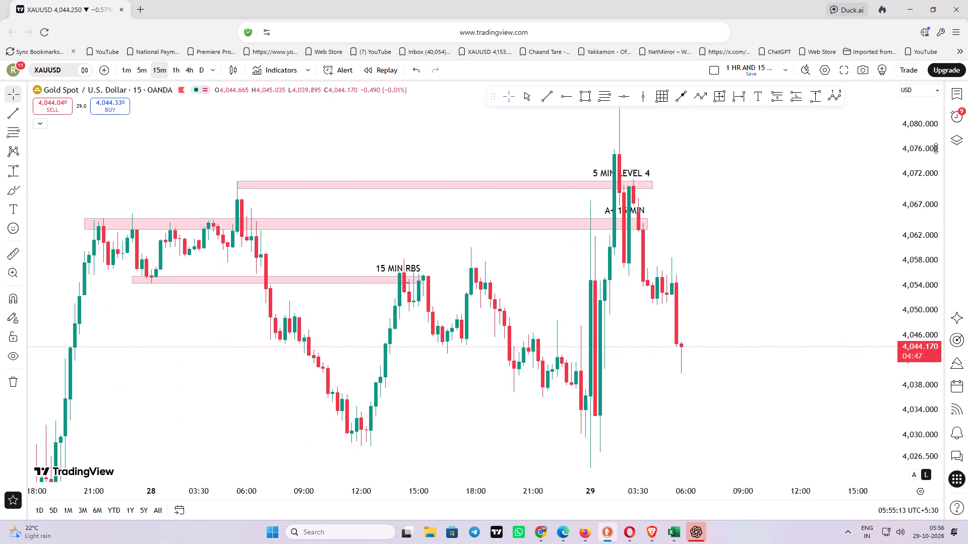
{"action": "left_click_drag", "start_coordinate": [935, 146], "coordinate": [924, 227]}
{"action": "scroll", "coordinate": [841, 271], "scroll_direction": "down", "scroll_amount": 3}
{"action": "left_click_drag", "start_coordinate": [840, 268], "coordinate": [764, 278]}
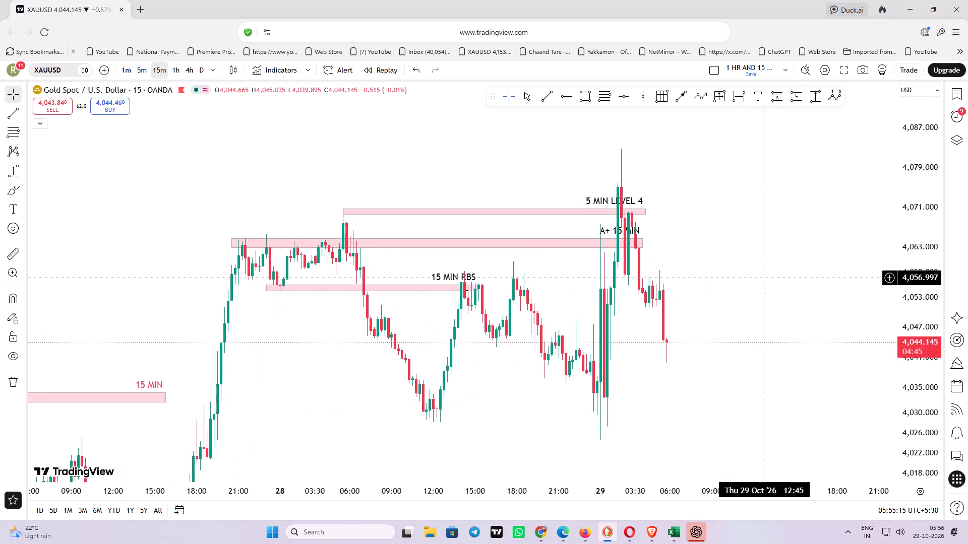
{"action": "left_click_drag", "start_coordinate": [764, 278], "coordinate": [700, 208]}
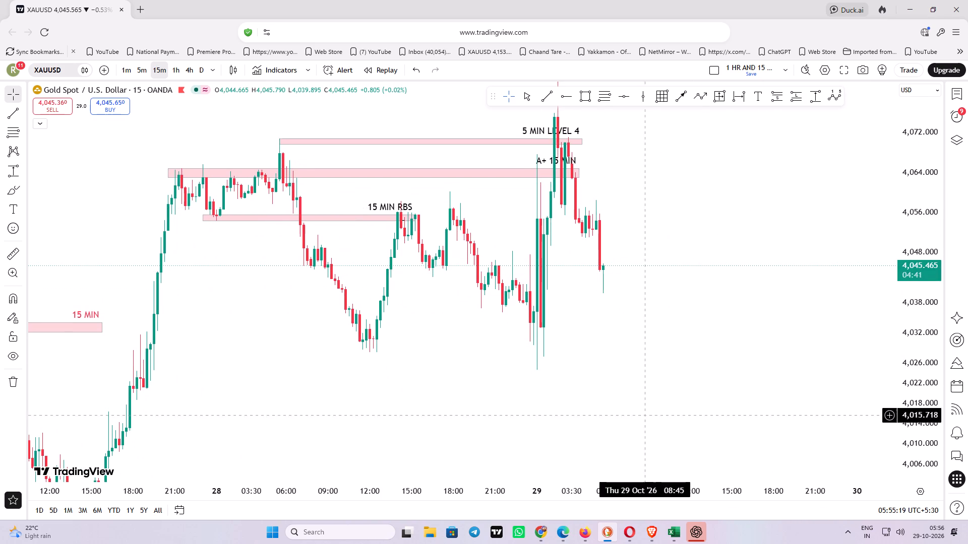
{"action": "left_click_drag", "start_coordinate": [787, 333], "coordinate": [787, 332]}
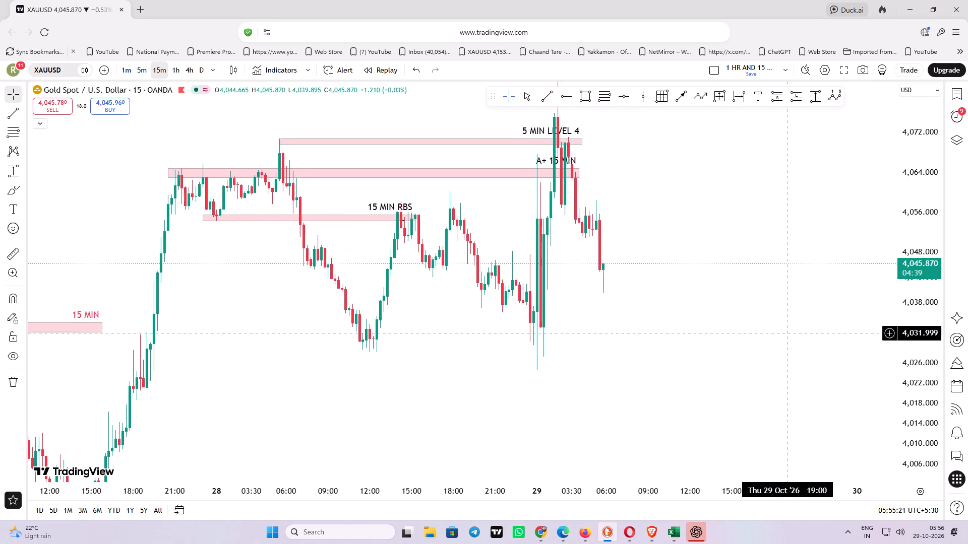
{"action": "left_click_drag", "start_coordinate": [787, 332], "coordinate": [752, 297]}
Switch to Chrome and examine the daily XAUUSD chart around the DAY A+, 4HR A+ and D-TJL2 zones.
{"action": "left_click", "coordinate": [536, 531]}
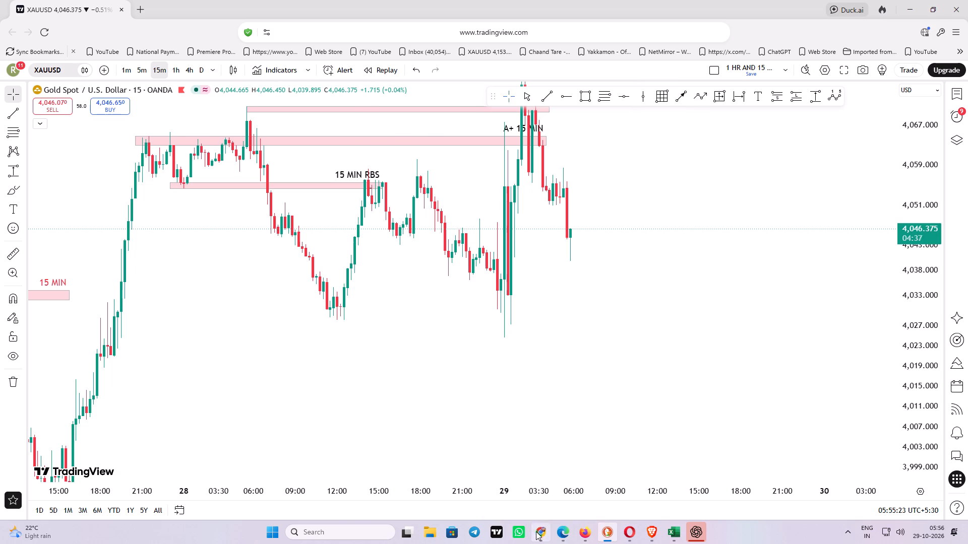
{"action": "key", "text": "F11"}
{"action": "key", "text": "F11"}
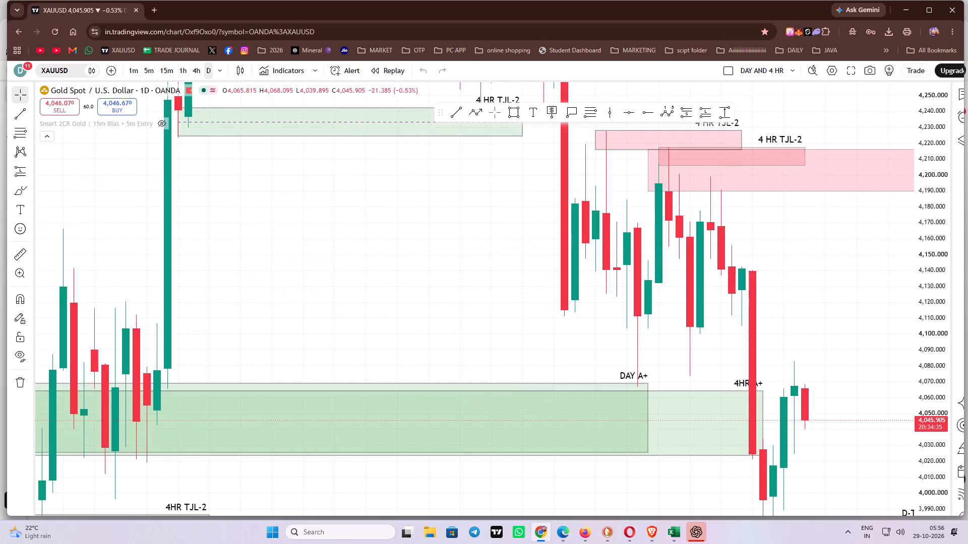
{"action": "left_click_drag", "start_coordinate": [465, 261], "coordinate": [305, 250]}
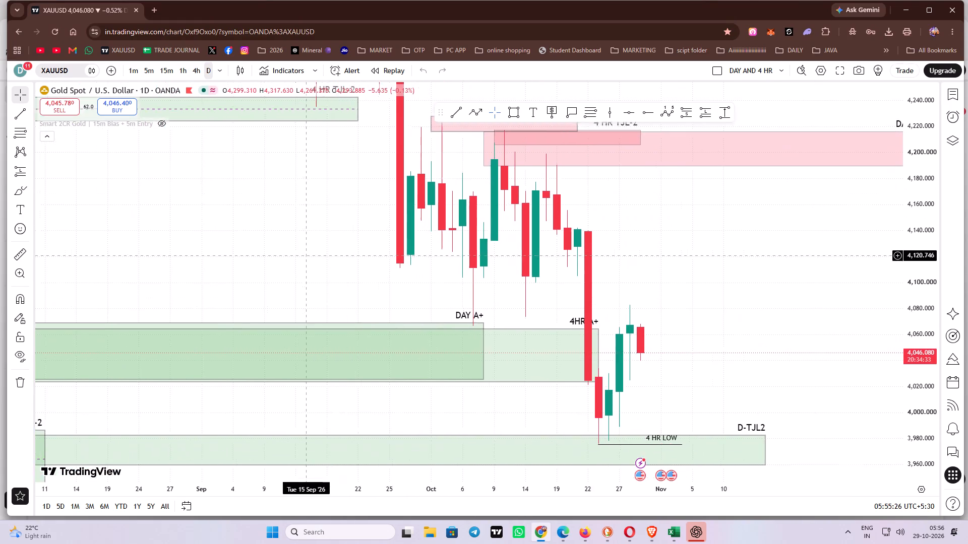
{"action": "left_click_drag", "start_coordinate": [305, 250], "coordinate": [302, 235]}
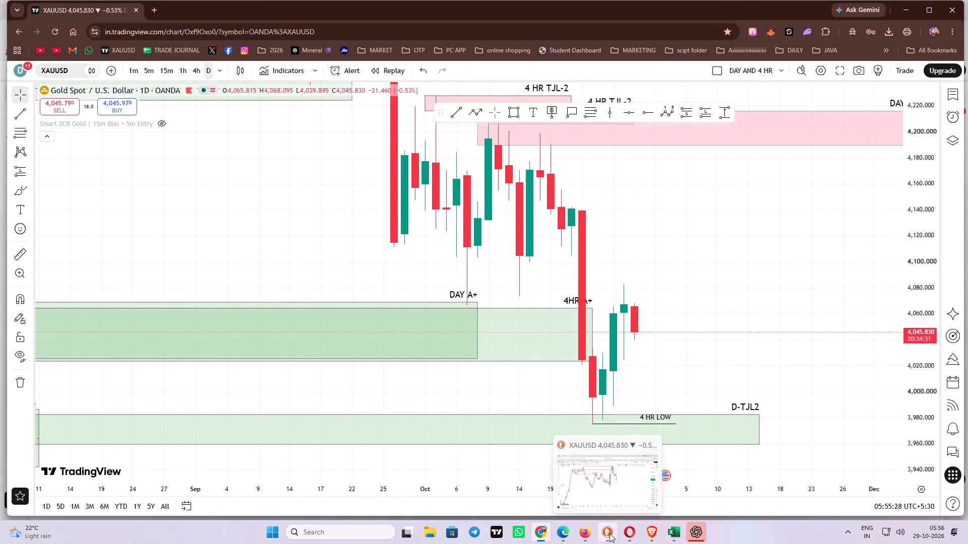
Return to the DuckDuckGo browser and review the 15-minute drop from the 5 MIN LEVEL 4 and A+ 15 MIN zones.
{"action": "left_click", "coordinate": [610, 533]}
{"action": "left_click_drag", "start_coordinate": [663, 283], "coordinate": [653, 340]}
{"action": "left_click_drag", "start_coordinate": [417, 407], "coordinate": [578, 412]}
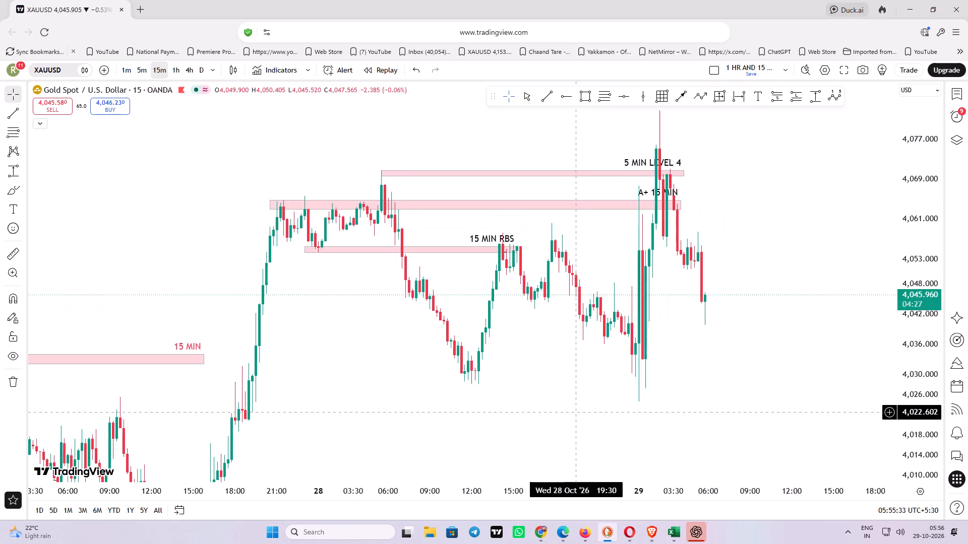
{"action": "left_click_drag", "start_coordinate": [759, 285], "coordinate": [684, 366]}
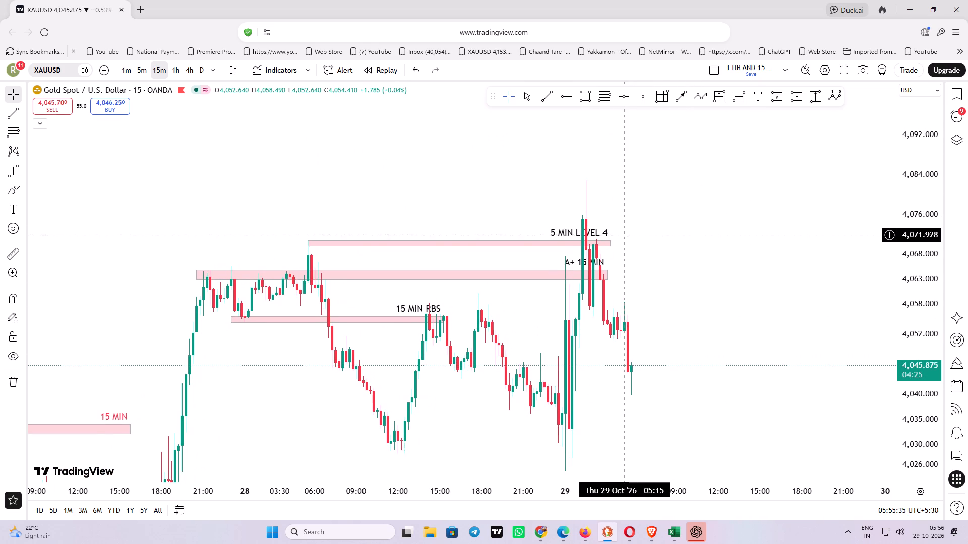
{"action": "left_click_drag", "start_coordinate": [742, 247], "coordinate": [693, 251]}
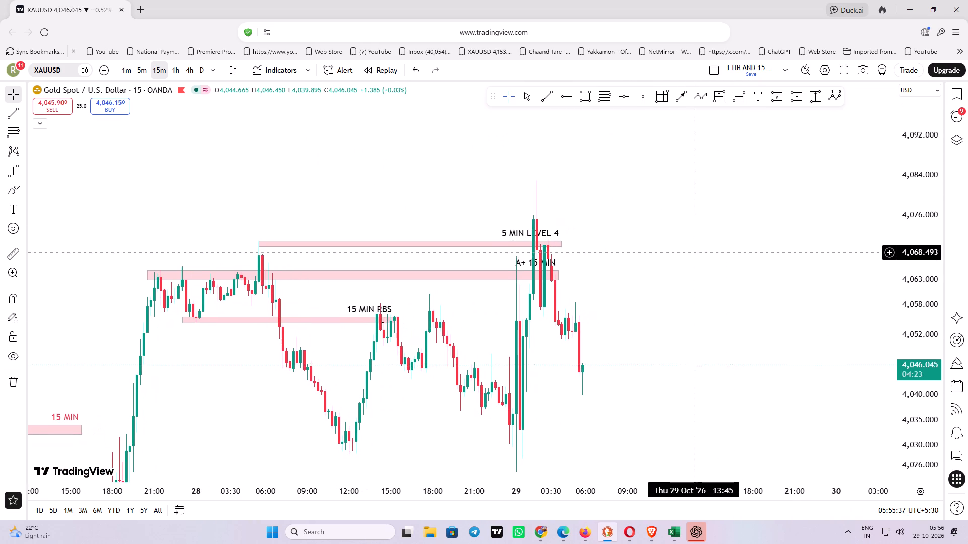
{"action": "left_click_drag", "start_coordinate": [693, 251], "coordinate": [691, 250]}
{"action": "left_click_drag", "start_coordinate": [915, 323], "coordinate": [911, 238]}
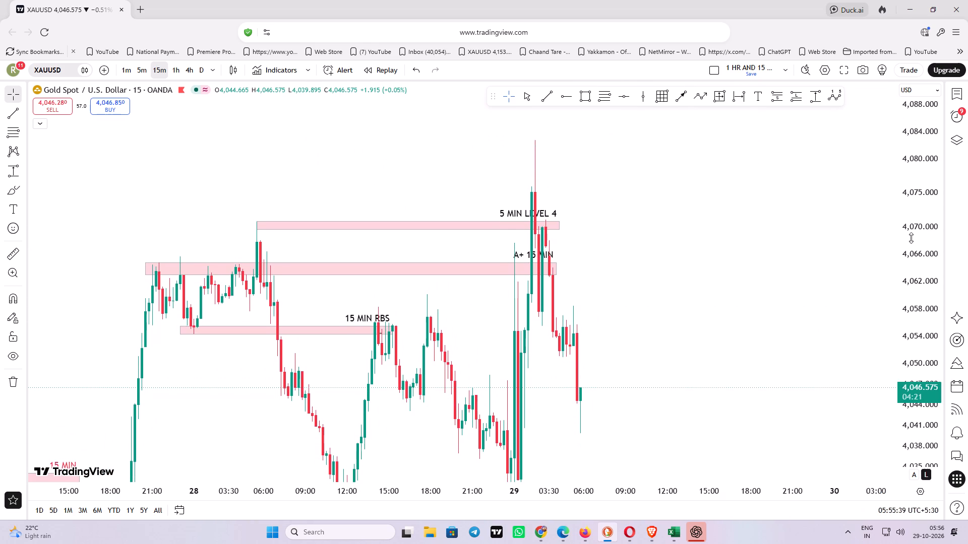
{"action": "left_click_drag", "start_coordinate": [911, 238], "coordinate": [911, 238]}
Switch the XAUUSD chart to the 1-hour timeframe.
{"action": "left_click", "coordinate": [175, 75]}
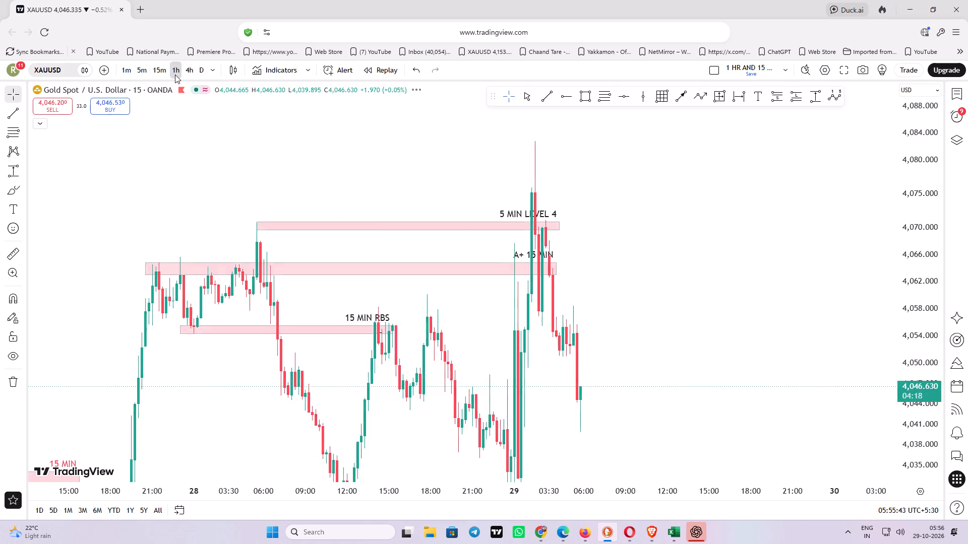
Examine the 1-hour chart with drawings hidden and shown, from the 5 MIN LEVEL 4 zone down to the 1 HR 4TH LEVEL zone.
{"action": "left_click", "coordinate": [11, 351]}
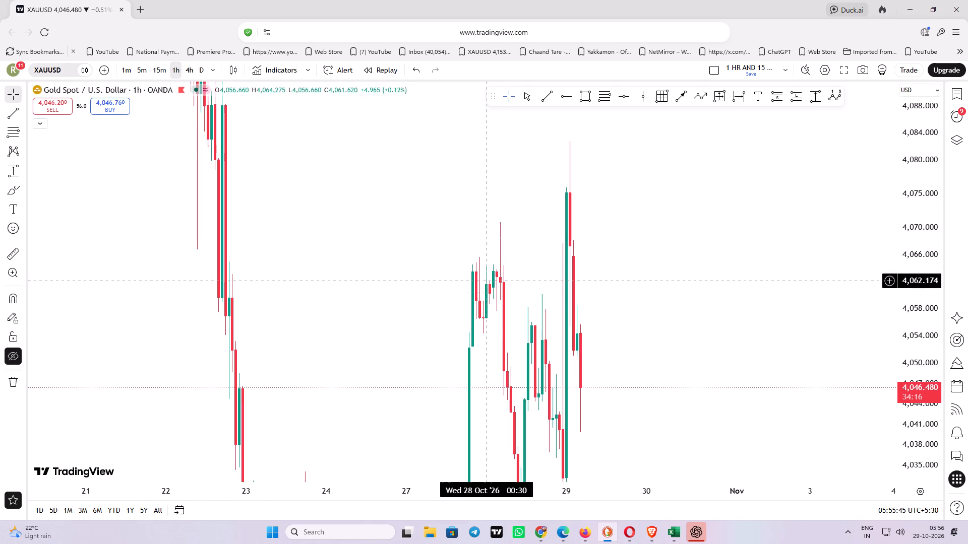
{"action": "left_click", "coordinate": [10, 351]}
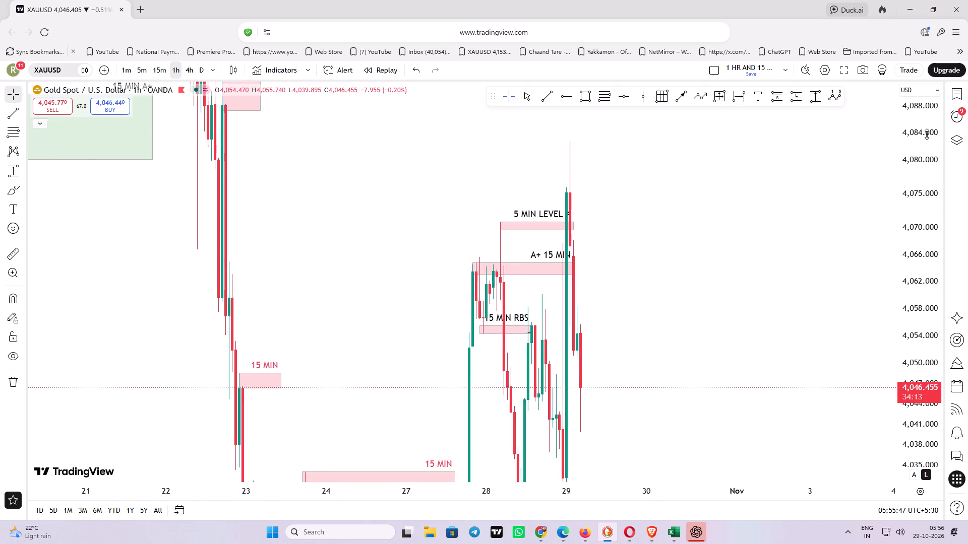
{"action": "left_click_drag", "start_coordinate": [927, 134], "coordinate": [890, 339]}
{"action": "left_click_drag", "start_coordinate": [737, 302], "coordinate": [778, 148]}
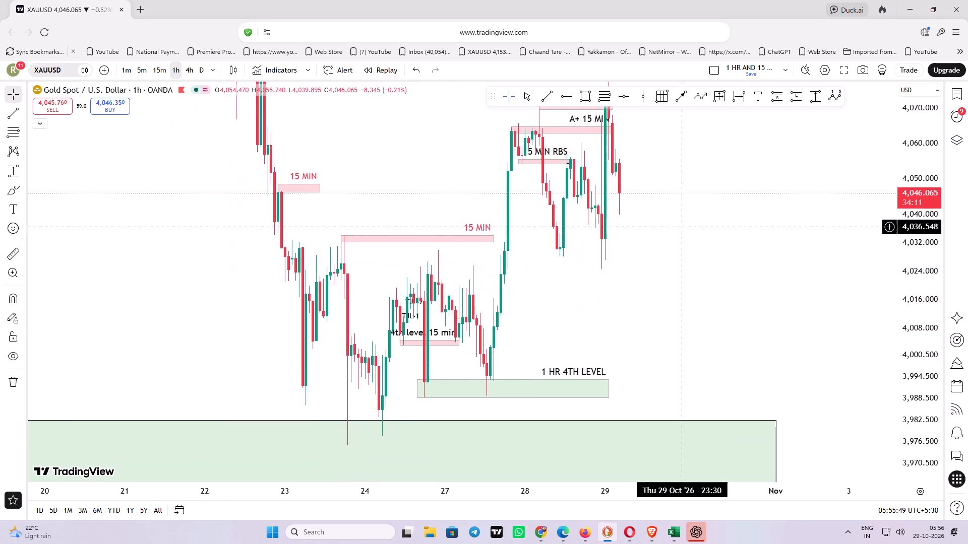
{"action": "scroll", "coordinate": [673, 238], "scroll_direction": "up", "scroll_amount": 2}
{"action": "left_click_drag", "start_coordinate": [663, 282], "coordinate": [778, 216]}
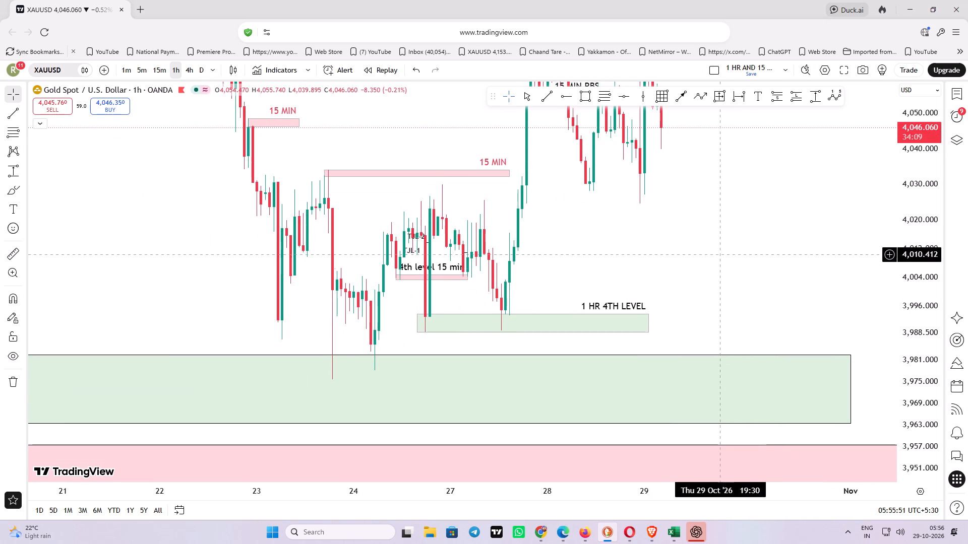
{"action": "left_click_drag", "start_coordinate": [667, 230], "coordinate": [633, 370]}
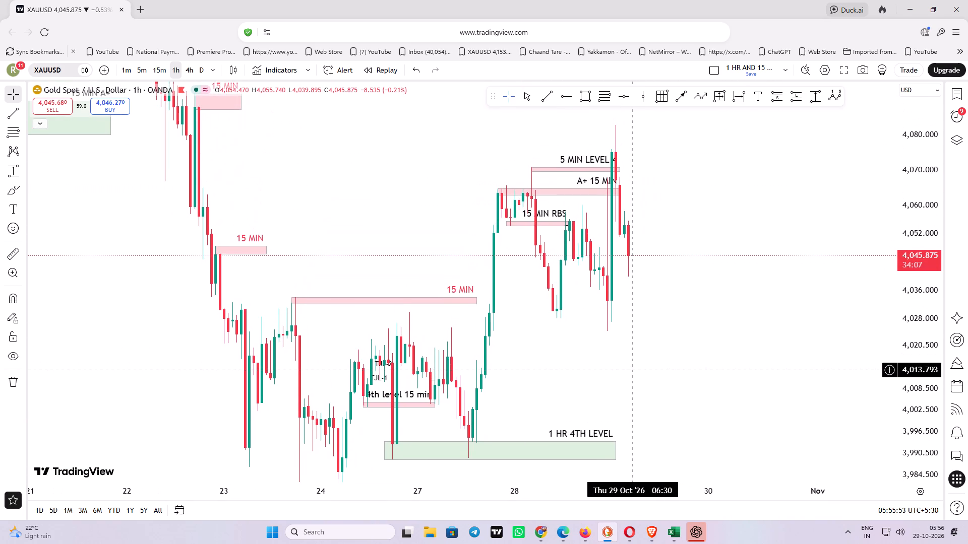
{"action": "left_click_drag", "start_coordinate": [633, 370], "coordinate": [633, 369]}
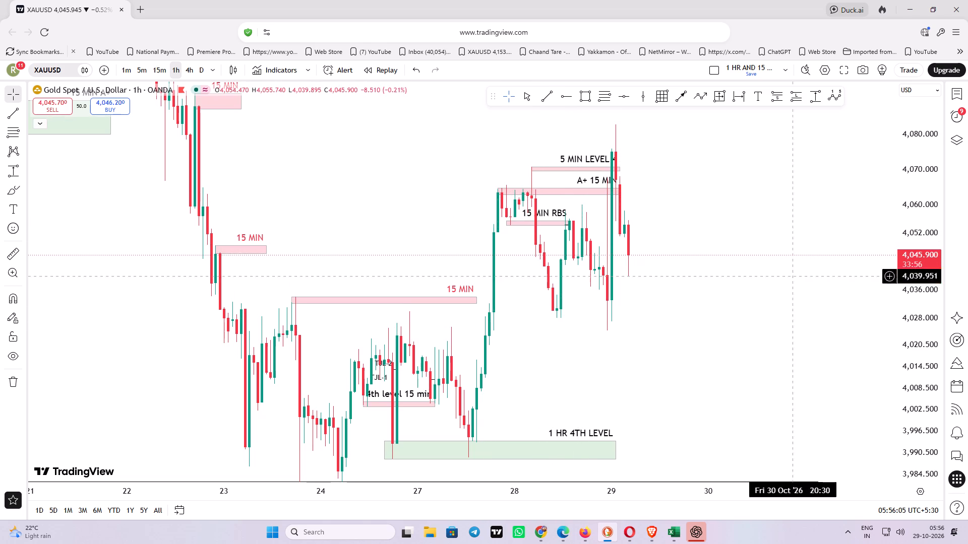
{"action": "left_click_drag", "start_coordinate": [930, 397], "coordinate": [904, 213]}
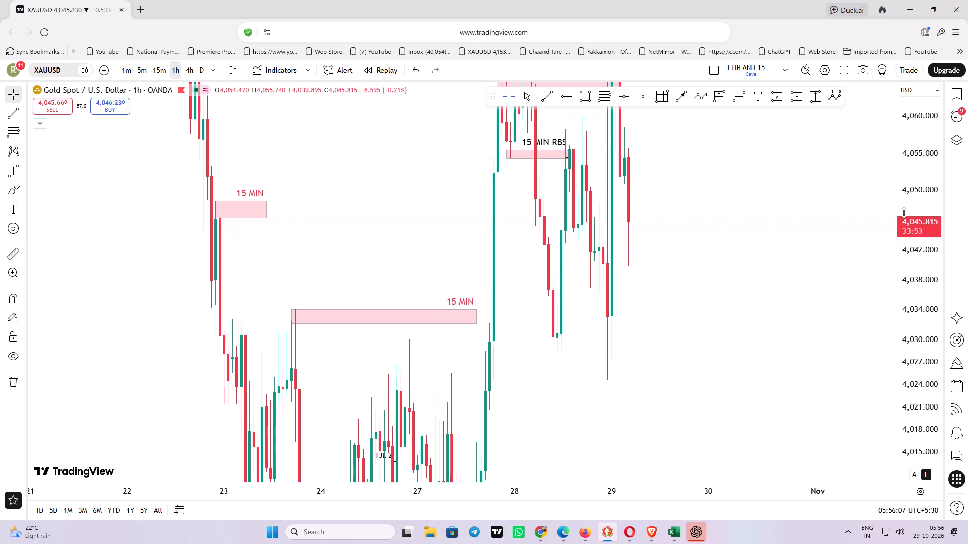
{"action": "left_click_drag", "start_coordinate": [904, 213], "coordinate": [900, 303]}
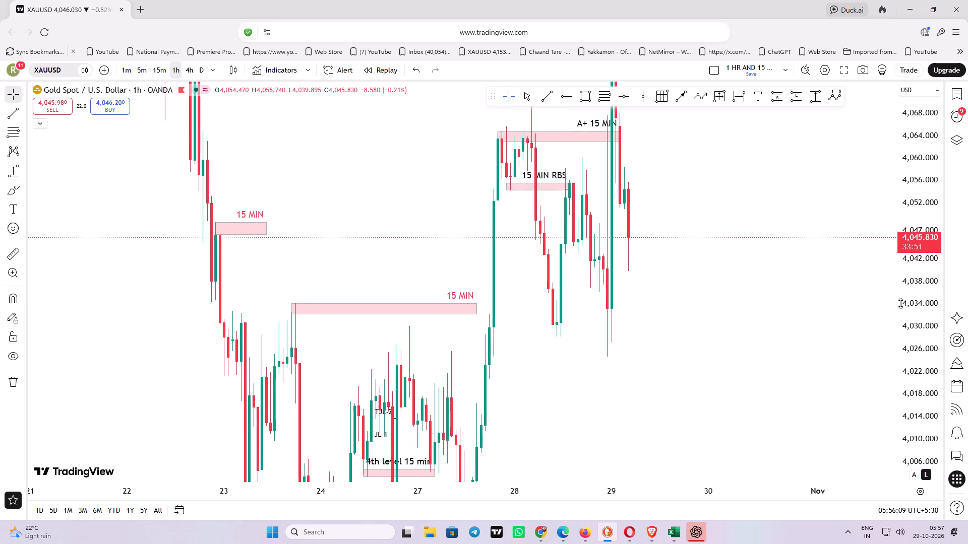
{"action": "left_click_drag", "start_coordinate": [900, 303], "coordinate": [900, 311]}
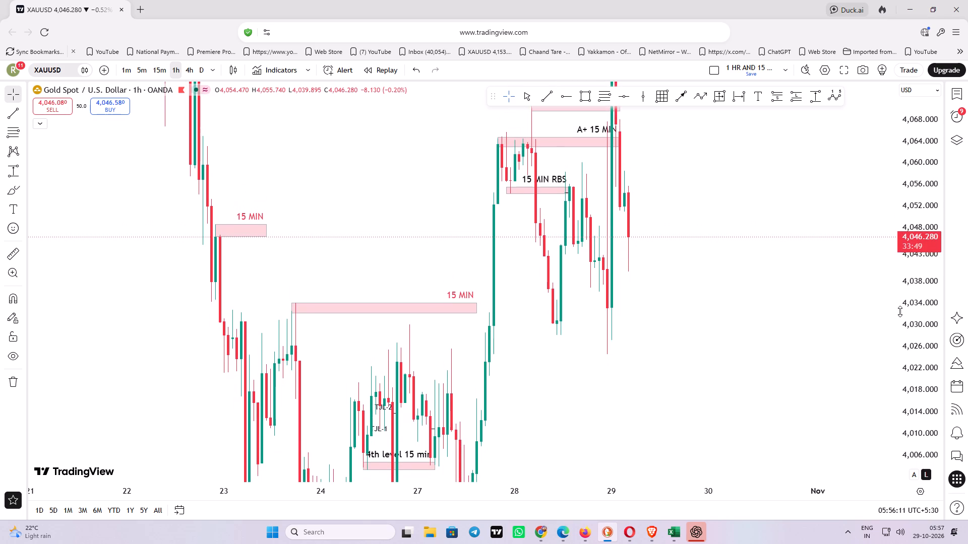
{"action": "left_click_drag", "start_coordinate": [900, 311], "coordinate": [900, 295]}
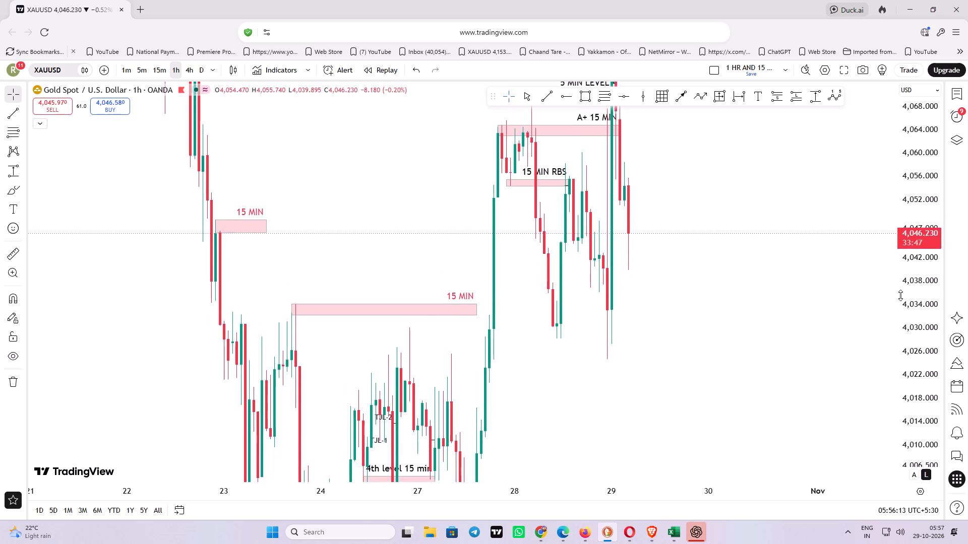
{"action": "left_click_drag", "start_coordinate": [900, 295], "coordinate": [899, 316]}
Draw a rectangle zone from about 4,024.6 to 4,033.7 around the latest swing low, spanning 28 Oct 15:30 to 30 Oct 23:30.
{"action": "scroll", "coordinate": [675, 219], "scroll_direction": "up", "scroll_amount": 3}
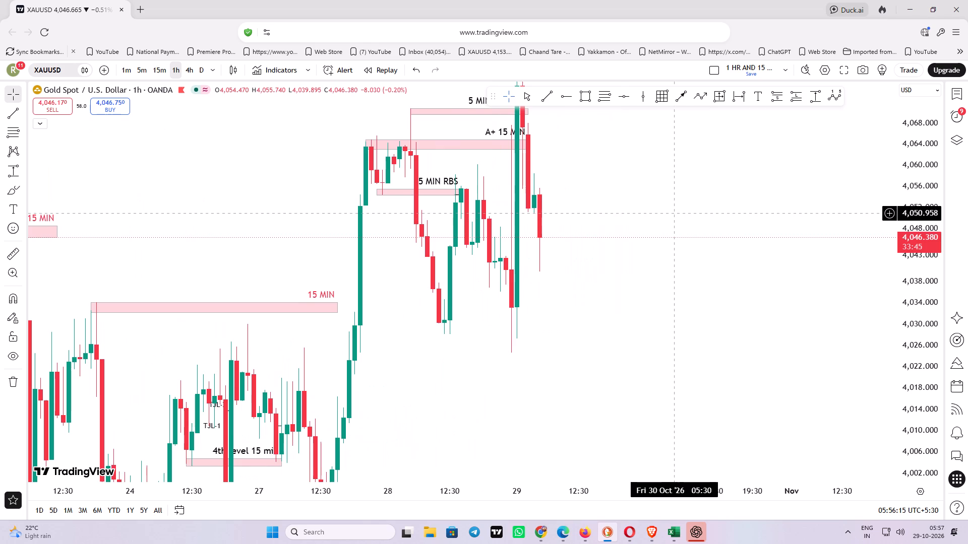
{"action": "left_click_drag", "start_coordinate": [675, 213], "coordinate": [690, 238]}
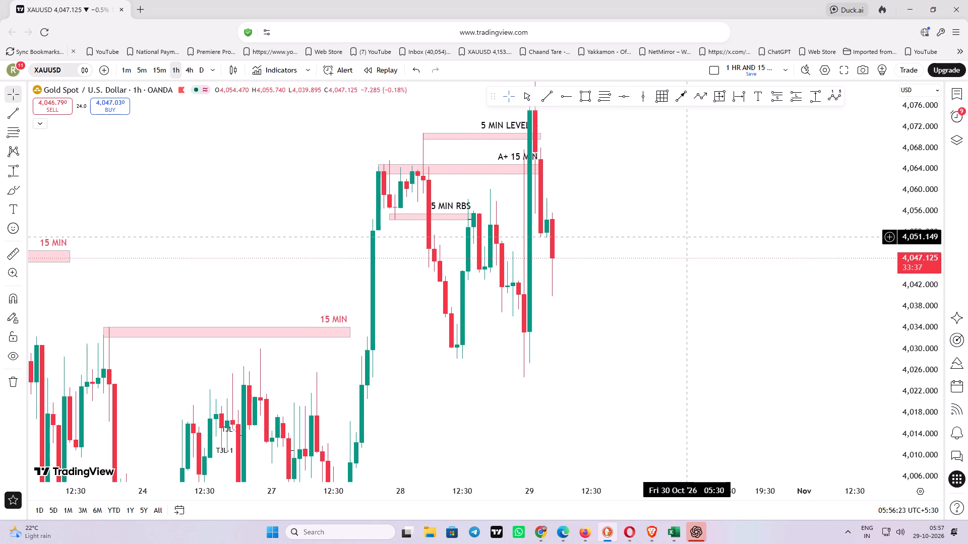
{"action": "left_click_drag", "start_coordinate": [626, 323], "coordinate": [623, 295]}
{"action": "left_click", "coordinate": [581, 96]}
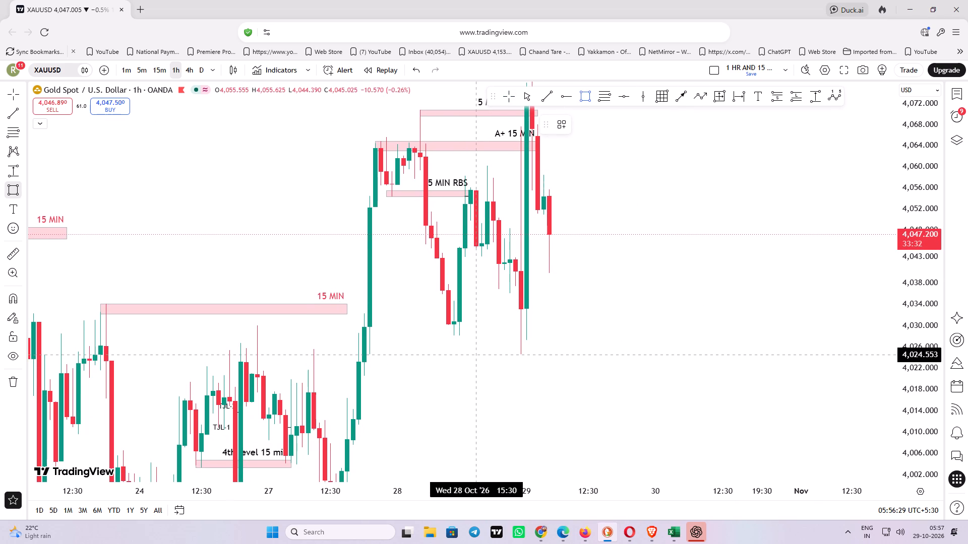
{"action": "left_click_drag", "start_coordinate": [477, 354], "coordinate": [708, 306]}
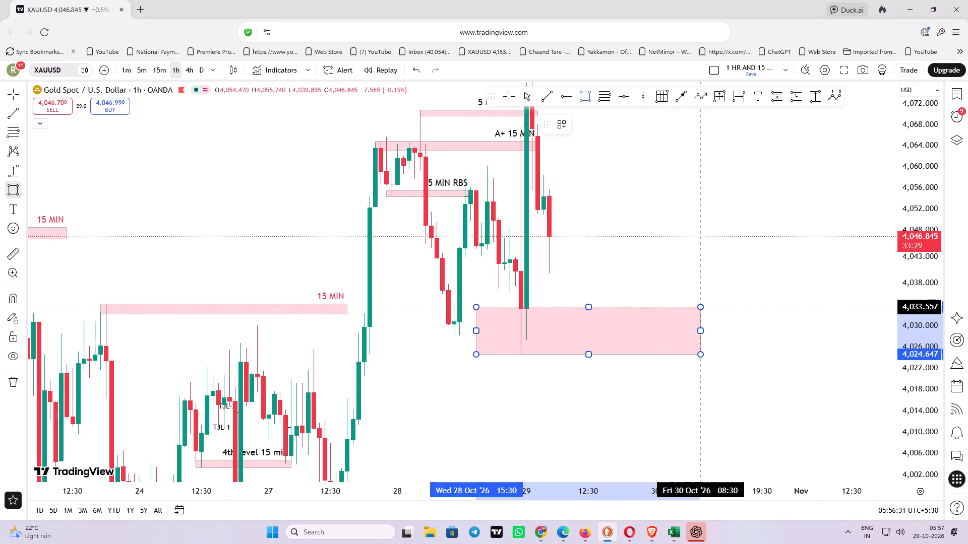
{"action": "left_click_drag", "start_coordinate": [708, 306], "coordinate": [727, 306]}
{"action": "left_click", "coordinate": [727, 306]}
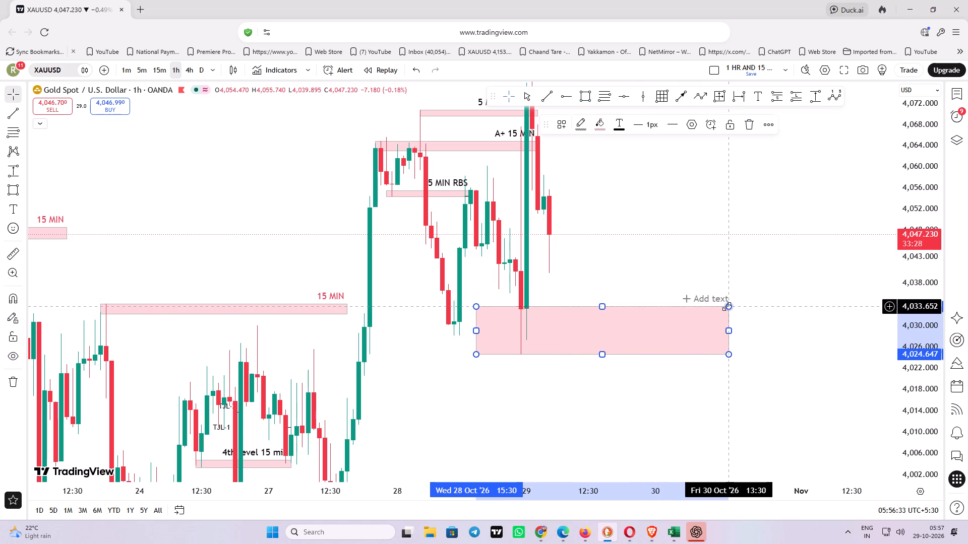
{"action": "left_click_drag", "start_coordinate": [730, 333], "coordinate": [784, 320]}
Label the new rectangle zone "1 HR".
{"action": "left_click_drag", "start_coordinate": [717, 400], "coordinate": [631, 404]}
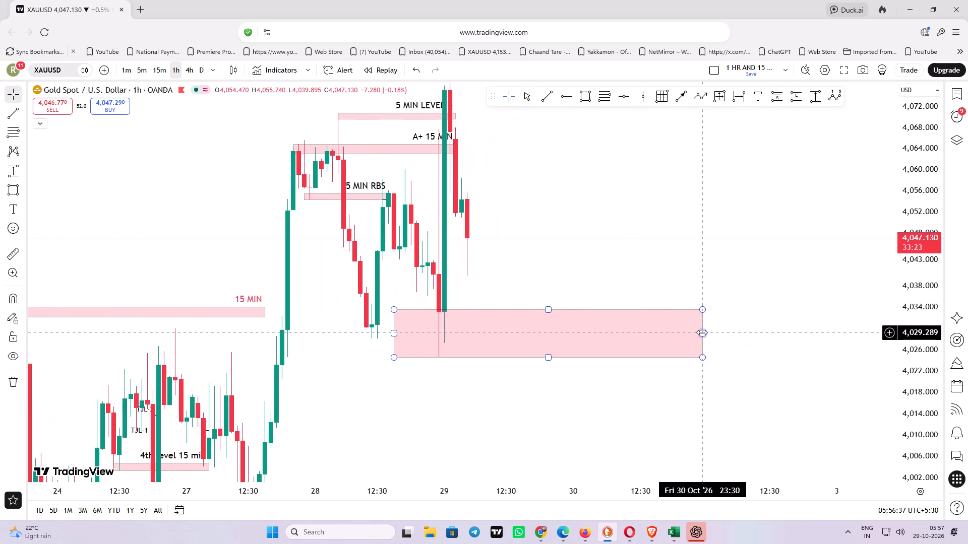
{"action": "left_click", "coordinate": [702, 332]}
{"action": "left_click", "coordinate": [686, 128]}
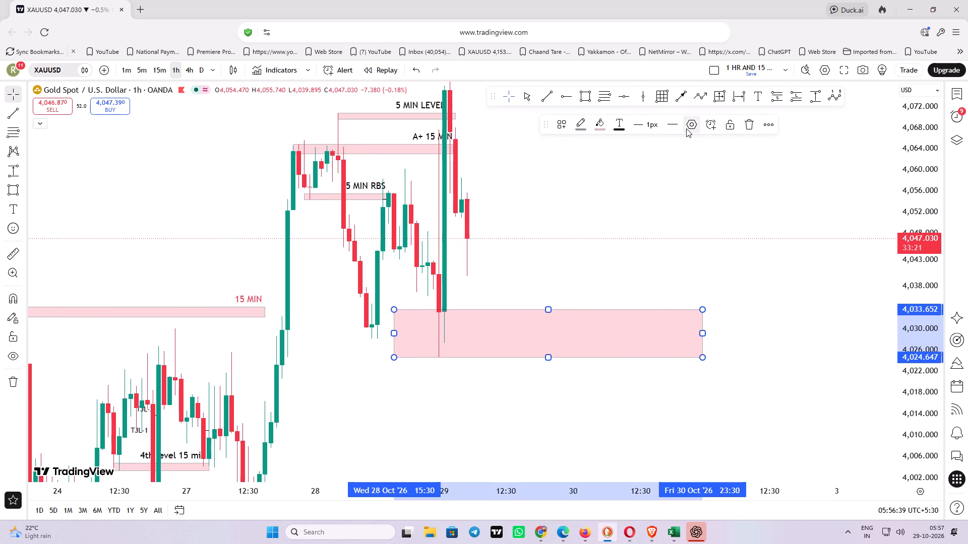
{"action": "left_click", "coordinate": [489, 299]}
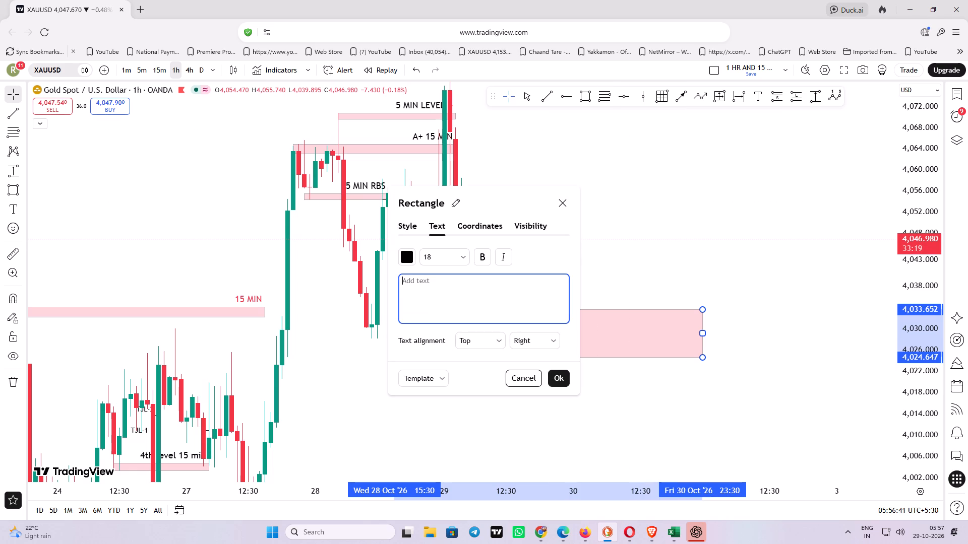
{"action": "type", "text": "1 hr"}
{"action": "key", "text": "space"}
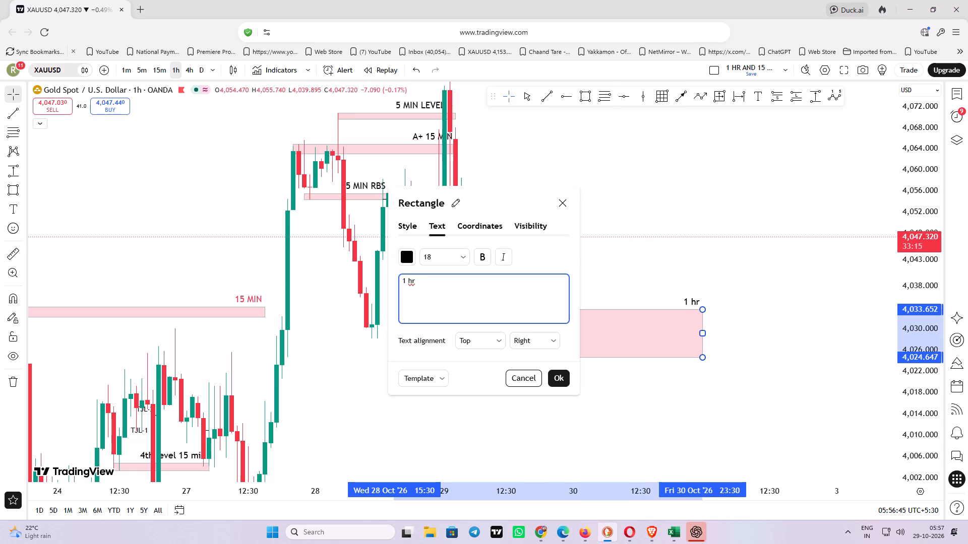
{"action": "key", "text": "BackSpace"}
{"action": "key", "text": "BackSpace"}
{"action": "key", "text": "BackSpace"}
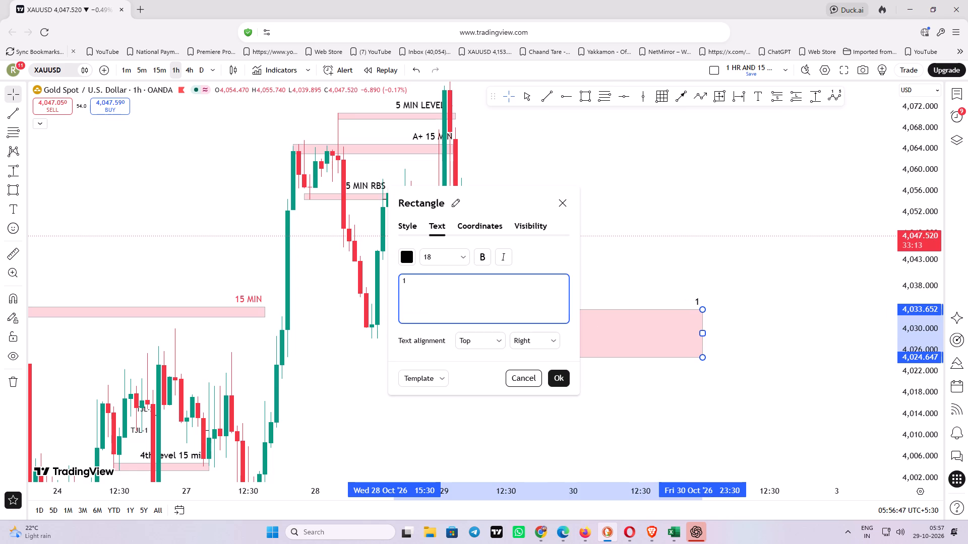
{"action": "type", "text": "HR"}
{"action": "key", "text": "space"}
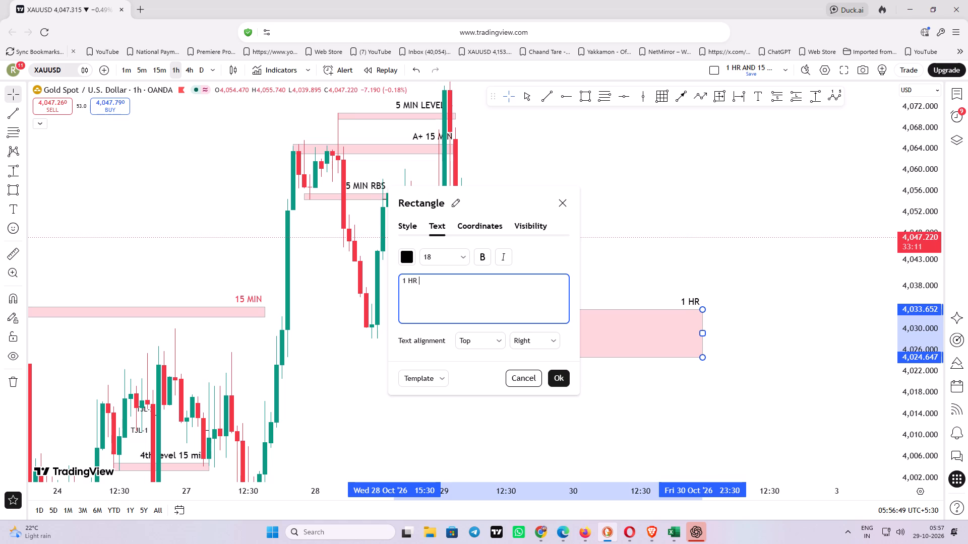
{"action": "left_click", "coordinate": [554, 376]}
Raise the upper edge of the 1 HR zone slightly to about 4,033.8.
{"action": "left_click_drag", "start_coordinate": [631, 392], "coordinate": [618, 416]}
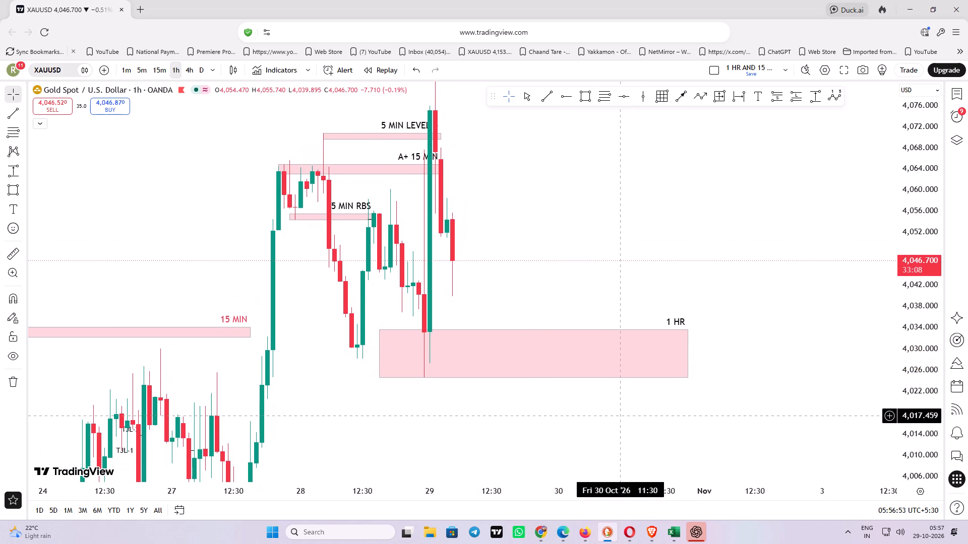
{"action": "left_click", "coordinate": [608, 330]}
{"action": "left_click_drag", "start_coordinate": [533, 330], "coordinate": [535, 329]}
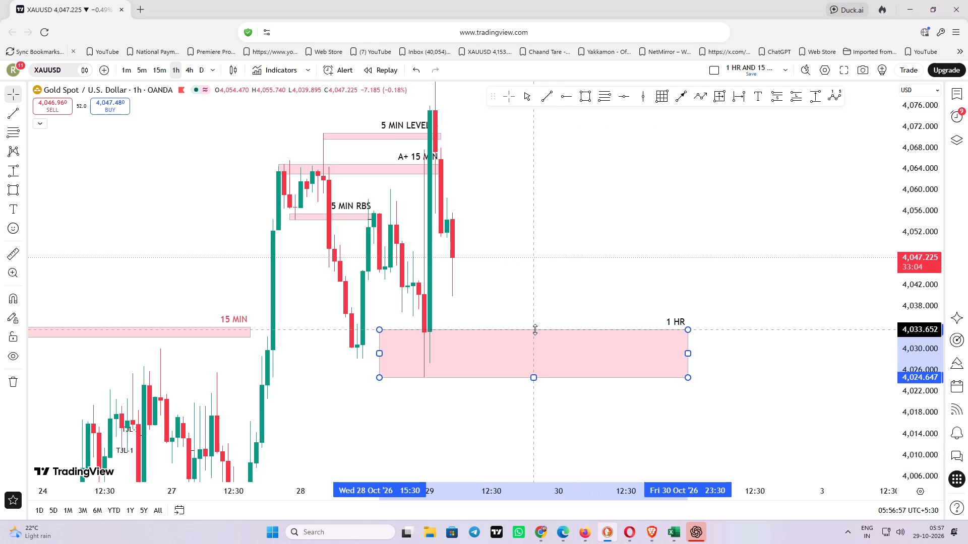
{"action": "left_click_drag", "start_coordinate": [535, 329], "coordinate": [537, 328]}
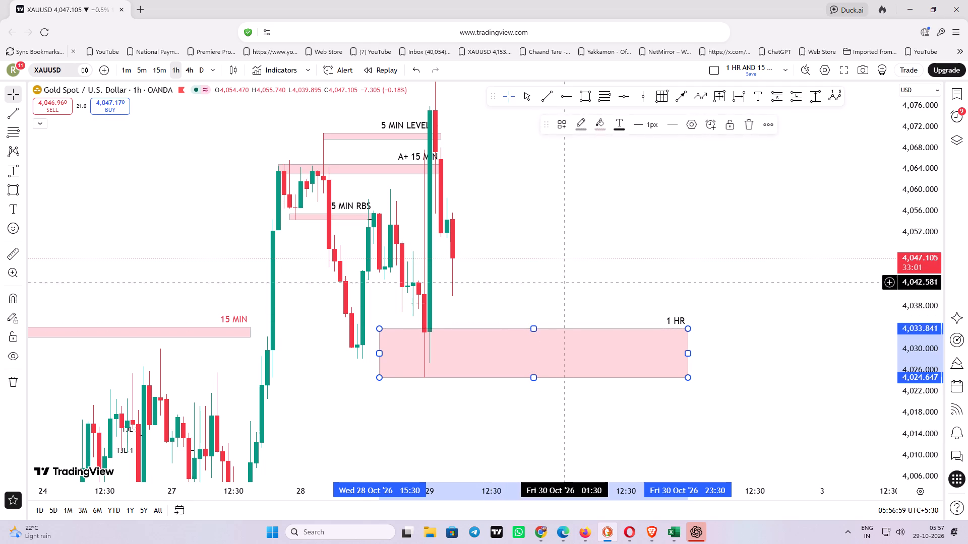
{"action": "left_click", "coordinate": [568, 280]}
Extend the 15 MIN zone between about 4,087.3 and 4,091.8 so it ends at 23 Oct 15:30.
{"action": "left_click_drag", "start_coordinate": [575, 272], "coordinate": [568, 275]}
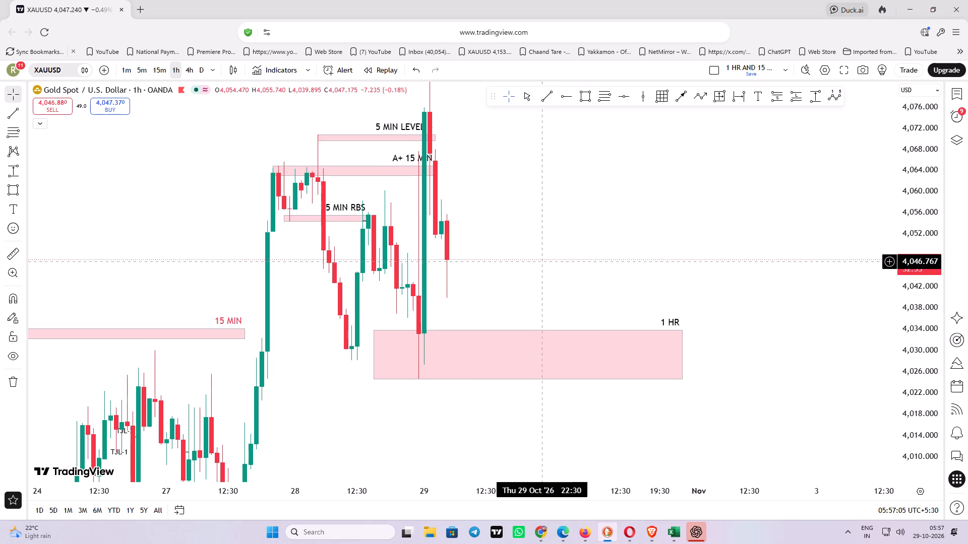
{"action": "left_click_drag", "start_coordinate": [543, 261], "coordinate": [554, 288]}
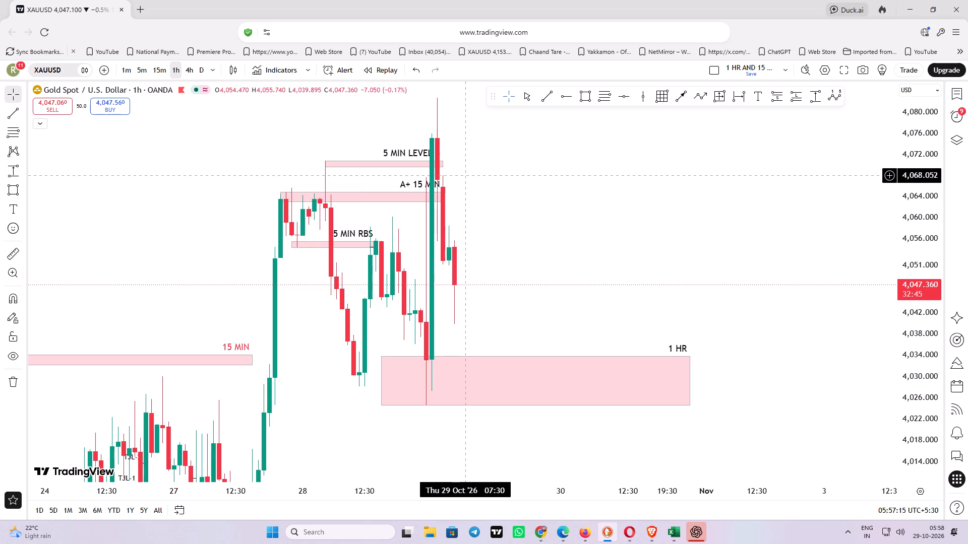
{"action": "left_click_drag", "start_coordinate": [468, 174], "coordinate": [668, 338]}
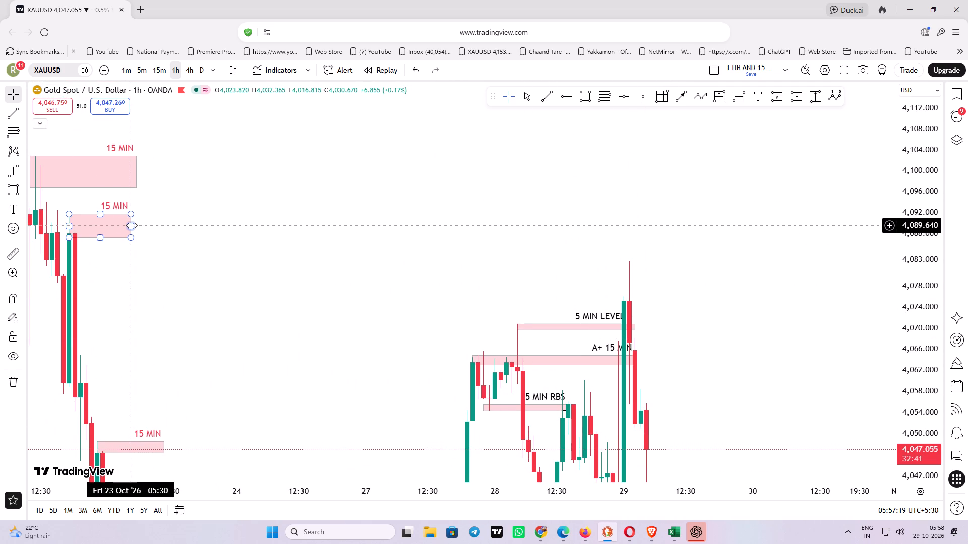
{"action": "left_click_drag", "start_coordinate": [132, 225], "coordinate": [613, 264]}
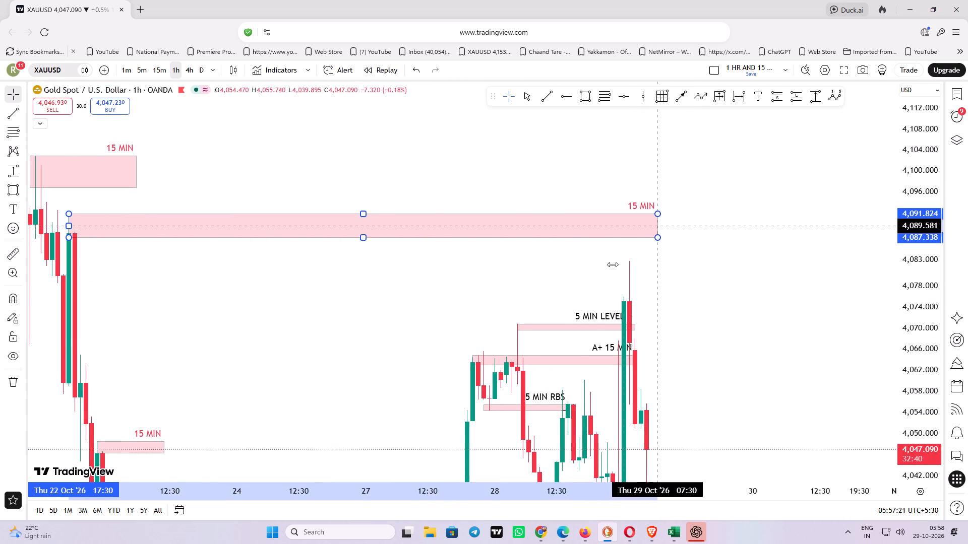
{"action": "left_click_drag", "start_coordinate": [613, 264], "coordinate": [186, 272]}
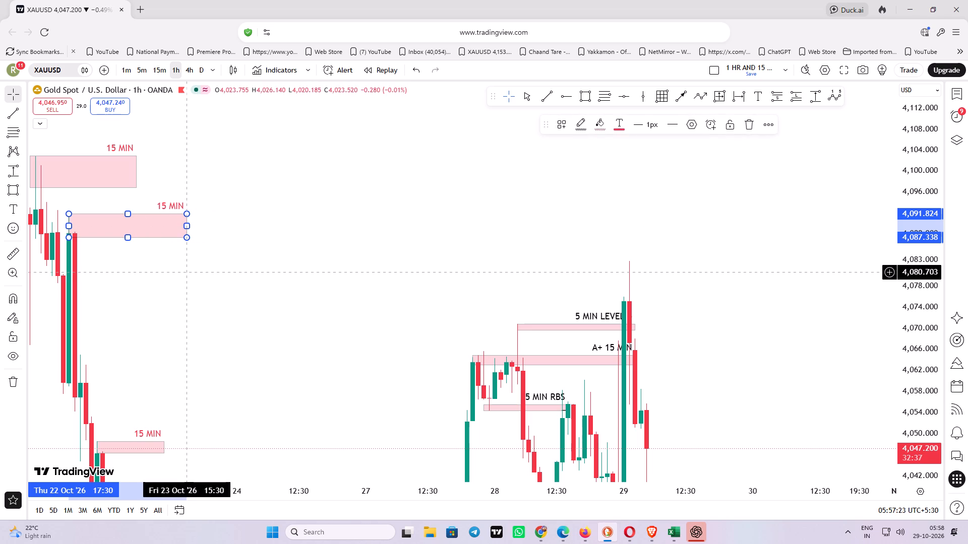
Review the 15 MIN zones above price and switch the XAUUSD chart to the 15-minute timeframe.
{"action": "left_click_drag", "start_coordinate": [339, 219], "coordinate": [568, 222]}
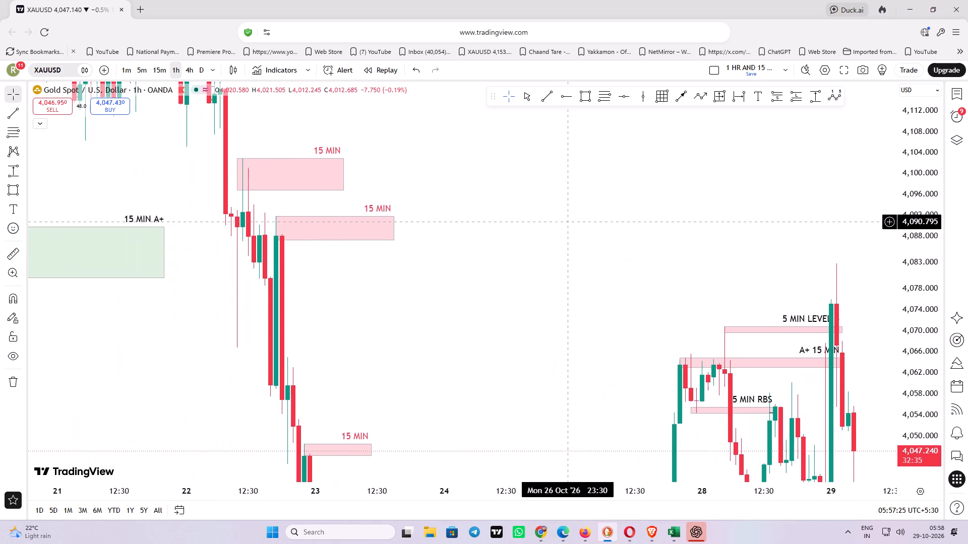
{"action": "left_click_drag", "start_coordinate": [568, 222], "coordinate": [534, 250]}
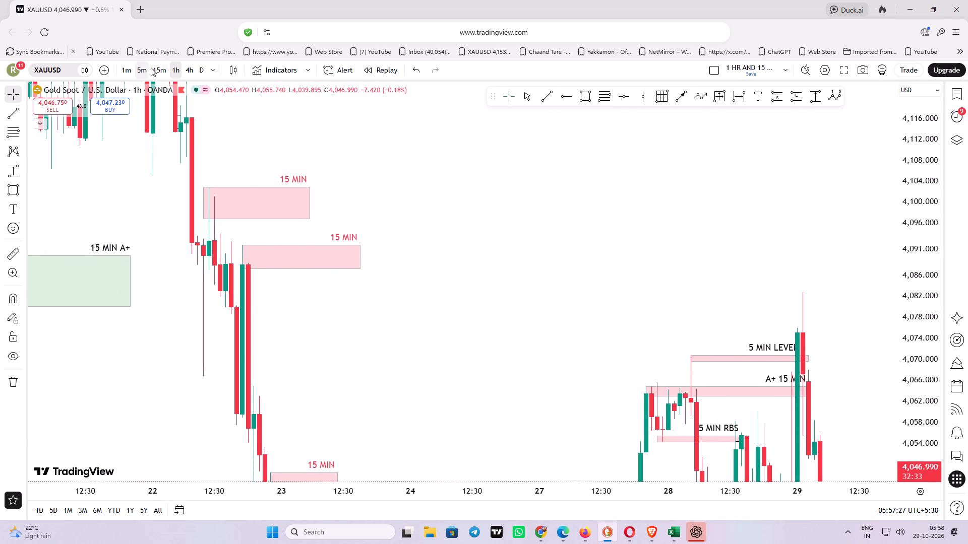
{"action": "left_click", "coordinate": [154, 68]}
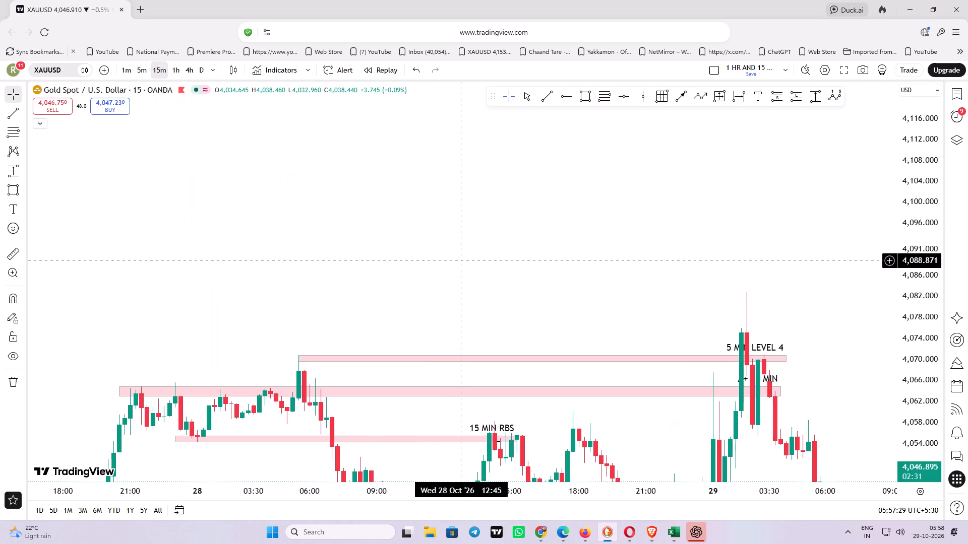